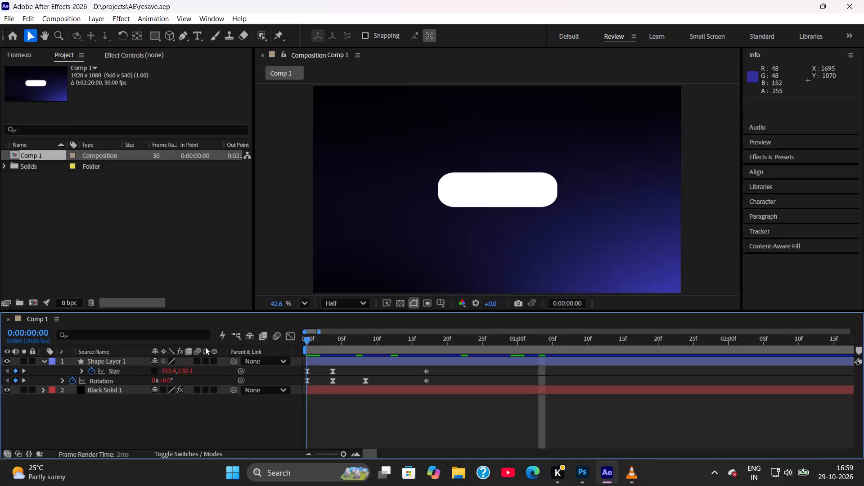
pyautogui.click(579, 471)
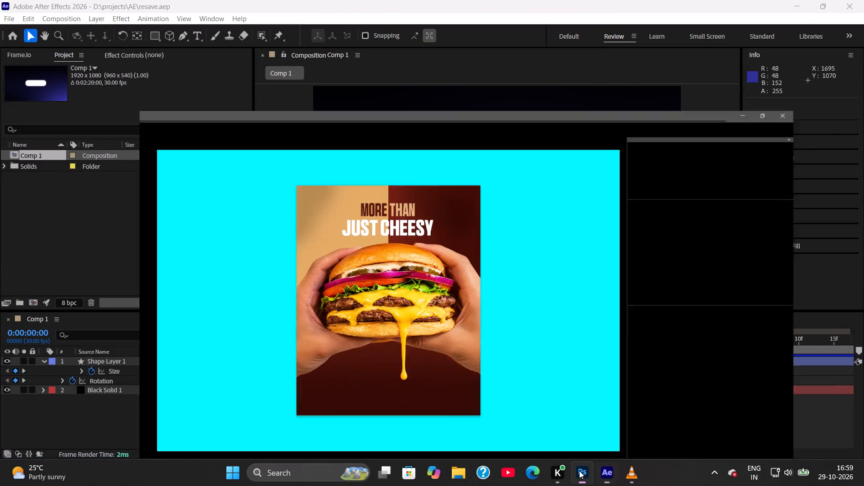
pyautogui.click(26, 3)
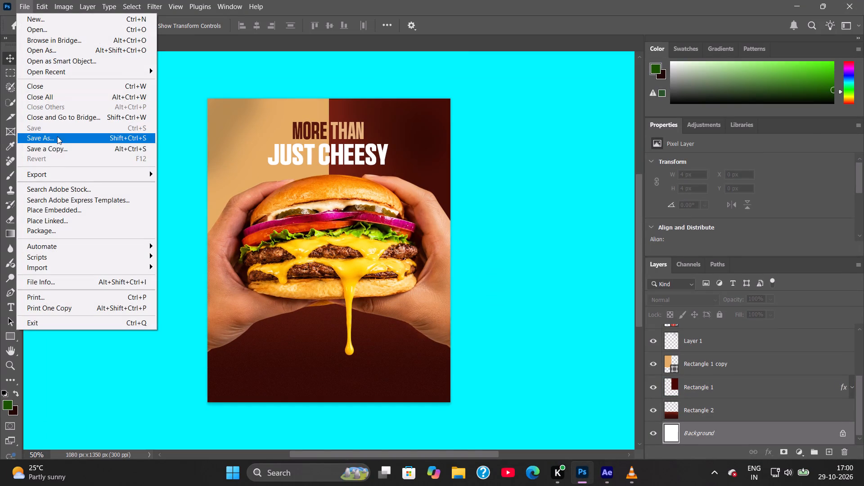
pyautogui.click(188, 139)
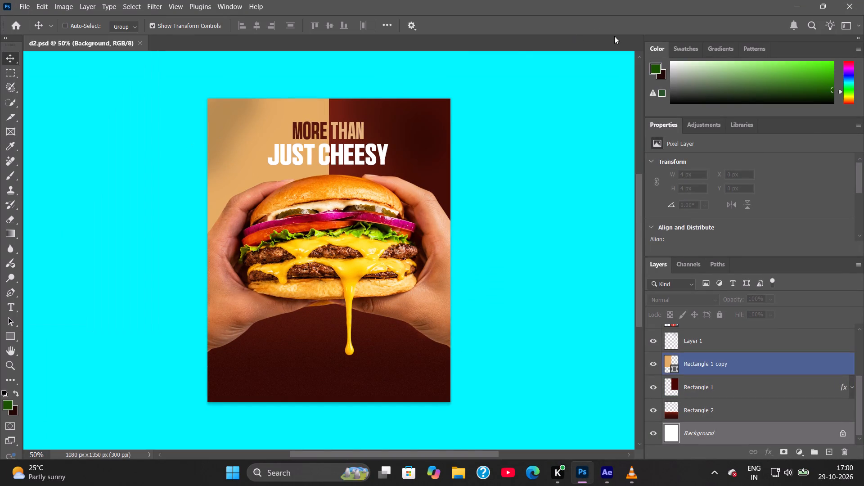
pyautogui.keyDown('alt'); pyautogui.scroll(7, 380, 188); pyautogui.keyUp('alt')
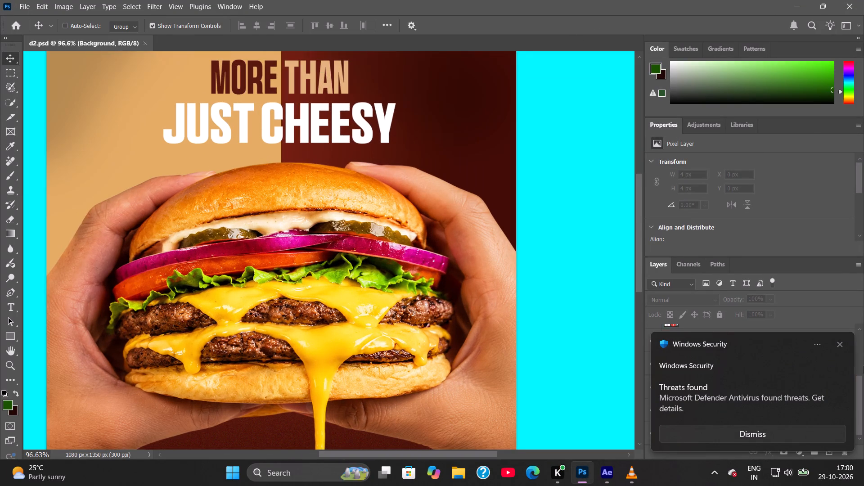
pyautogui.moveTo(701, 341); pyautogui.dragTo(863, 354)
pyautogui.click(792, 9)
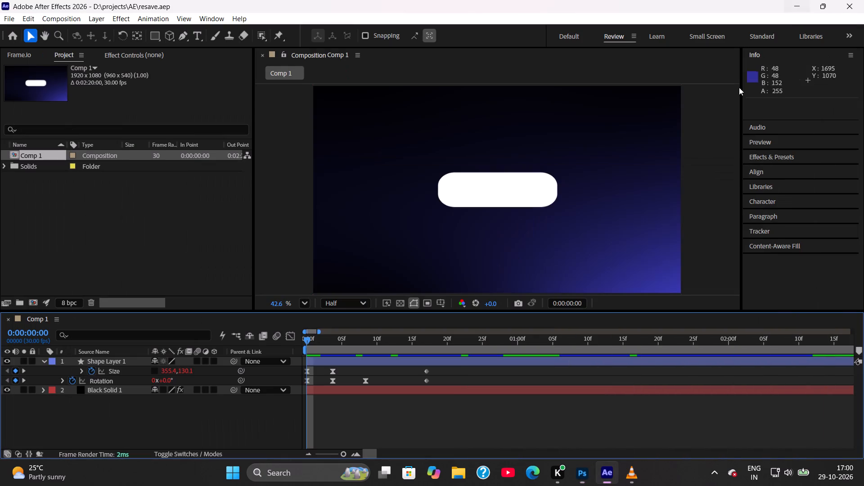
# Shift all Size and Rotation keyframes of Shape Layer 1 so they start about two frames after 1 second, and save the project.
pyautogui.moveTo(342, 342); pyautogui.dragTo(272, 343)
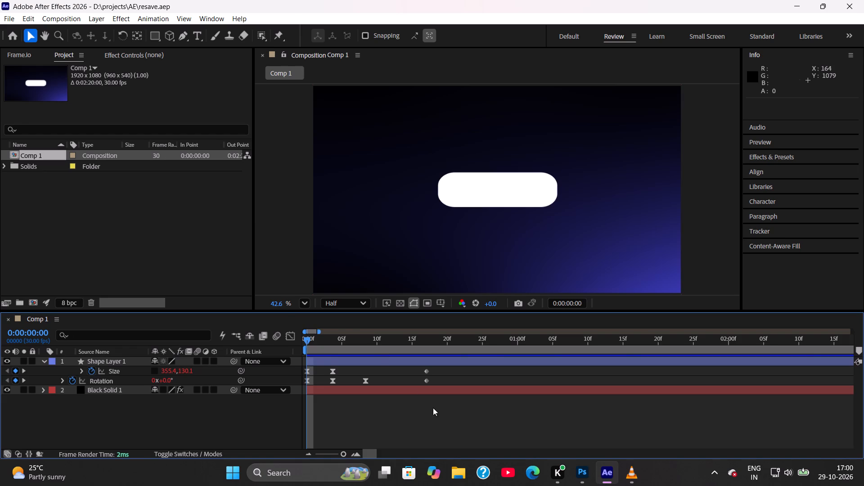
pyautogui.moveTo(320, 343); pyautogui.dragTo(339, 342)
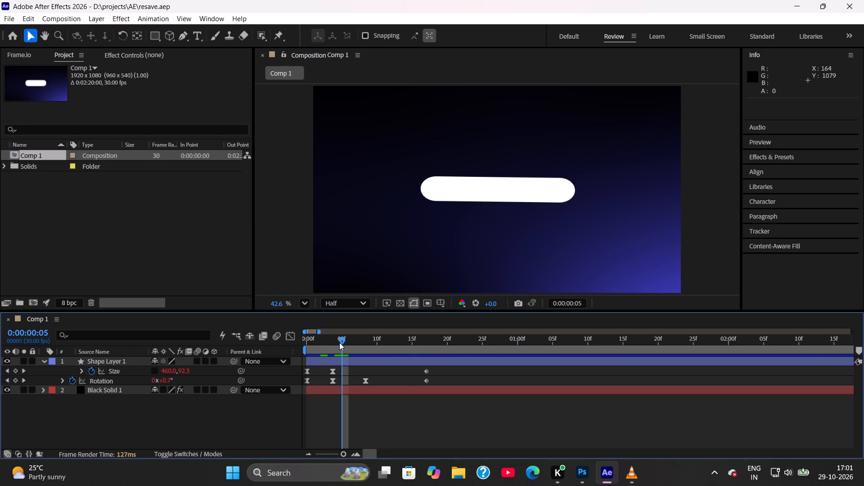
pyautogui.click(398, 407)
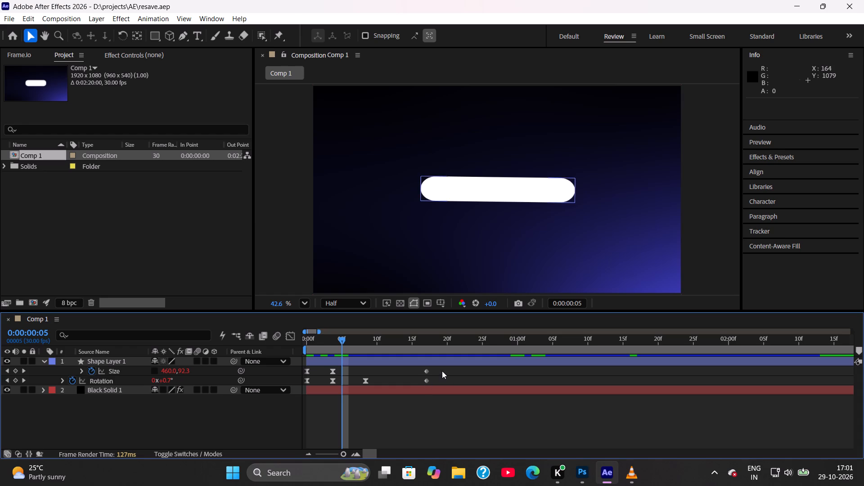
pyautogui.moveTo(442, 371); pyautogui.dragTo(294, 387)
pyautogui.click(710, 225)
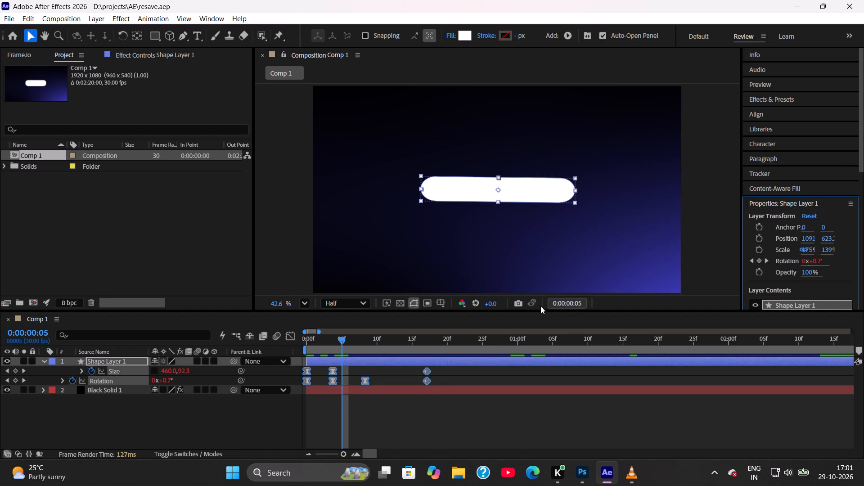
pyautogui.moveTo(384, 344); pyautogui.dragTo(404, 342)
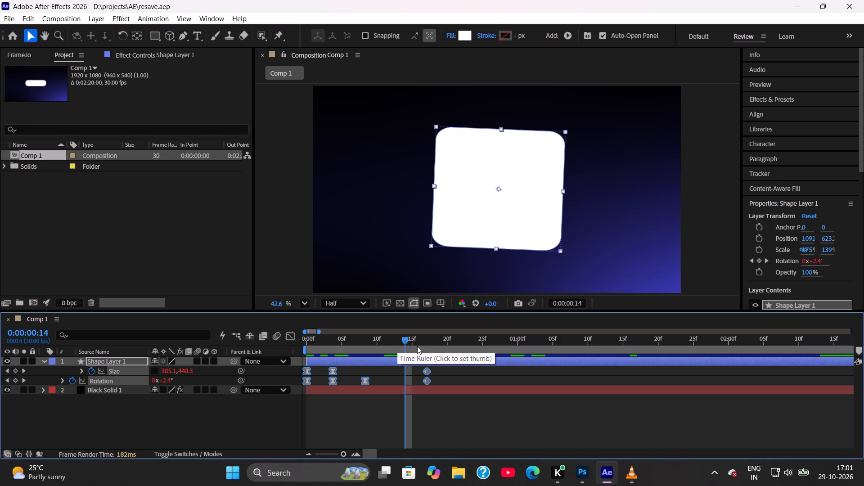
pyautogui.moveTo(415, 344); pyautogui.dragTo(428, 344)
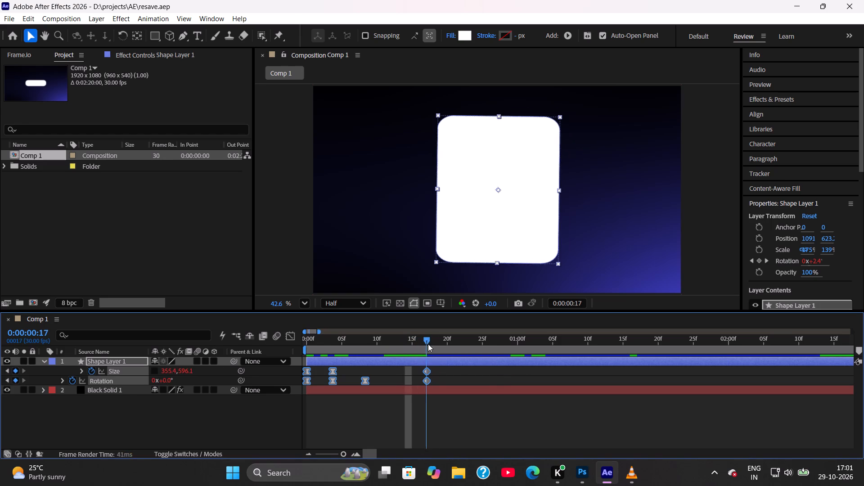
pyautogui.moveTo(428, 344); pyautogui.dragTo(548, 350)
pyautogui.moveTo(333, 371); pyautogui.dragTo(583, 368)
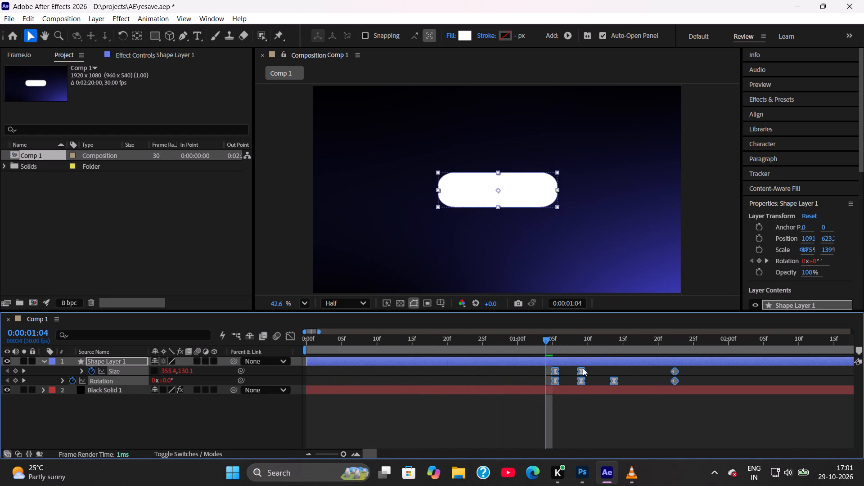
pyautogui.moveTo(583, 368); pyautogui.dragTo(562, 364)
pyautogui.click(527, 351)
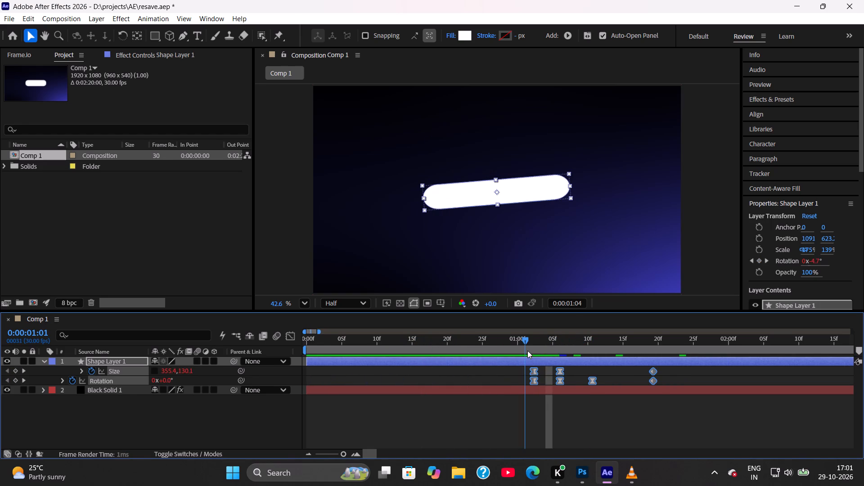
pyautogui.click(481, 373)
pyautogui.hotkey('ctrl', 's')
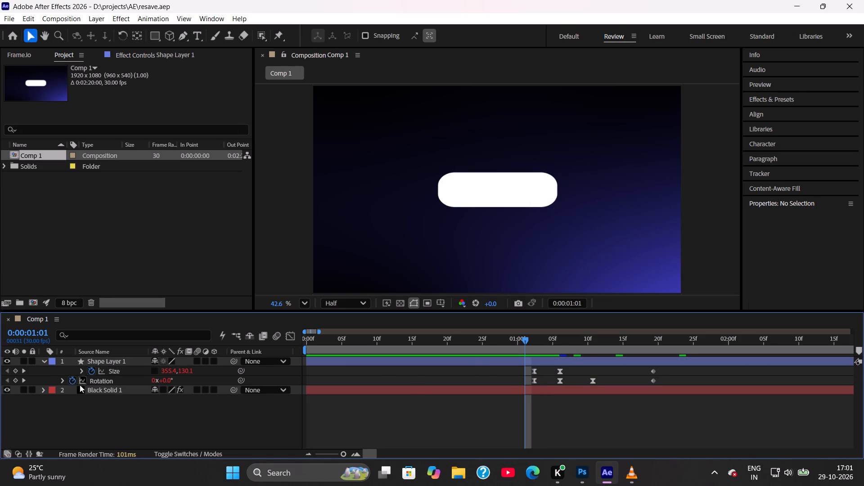
# Collapse Shape Layer 1's properties and rename the layer as base.
pyautogui.click(42, 363)
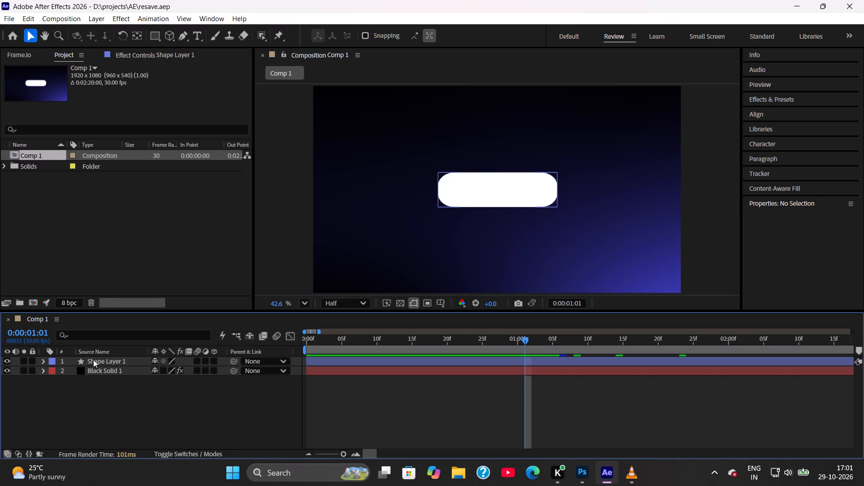
pyautogui.click(99, 360)
pyautogui.rightClick(99, 360)
pyautogui.click(141, 319)
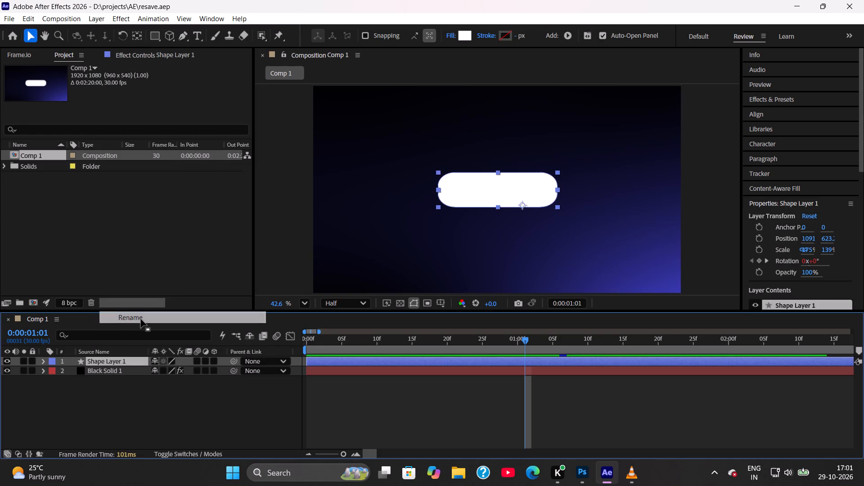
pyautogui.write('base')
pyautogui.press('Return')
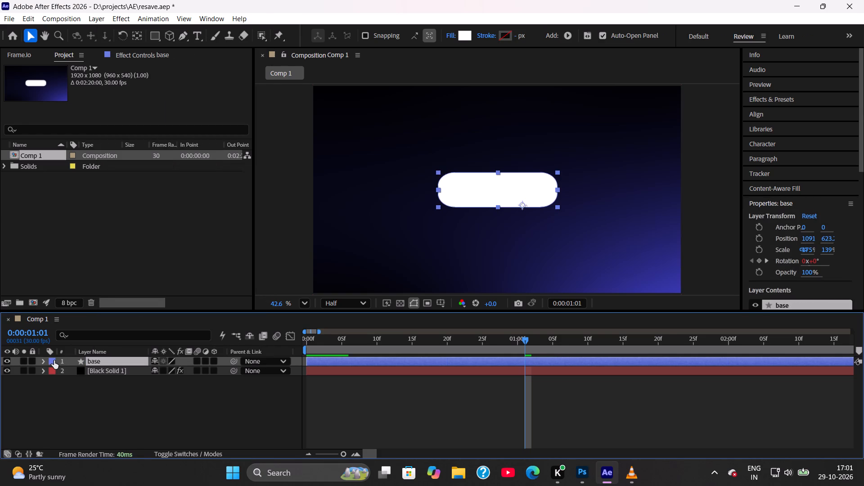
# Change the base layer's label colour to Fuchsia.
pyautogui.click(347, 385)
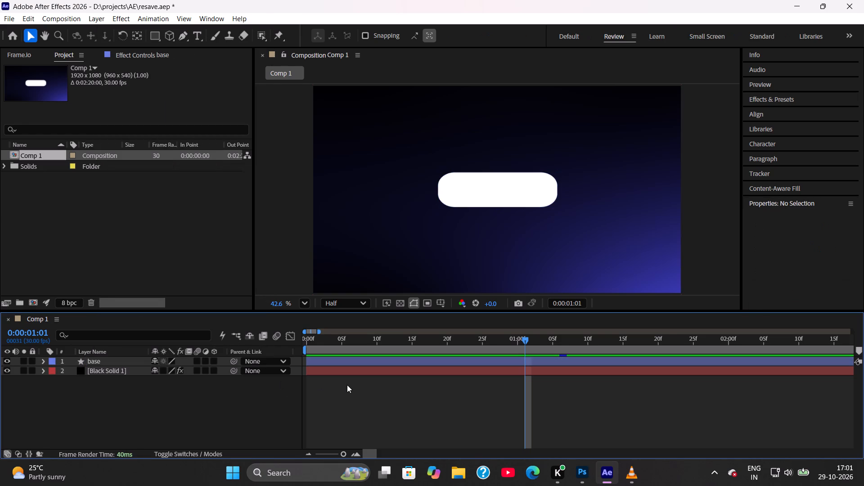
pyautogui.click(52, 362)
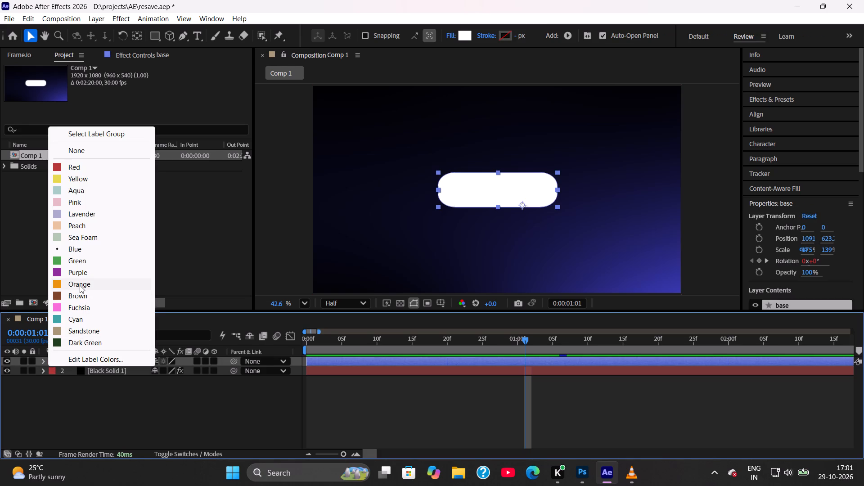
pyautogui.click(76, 305)
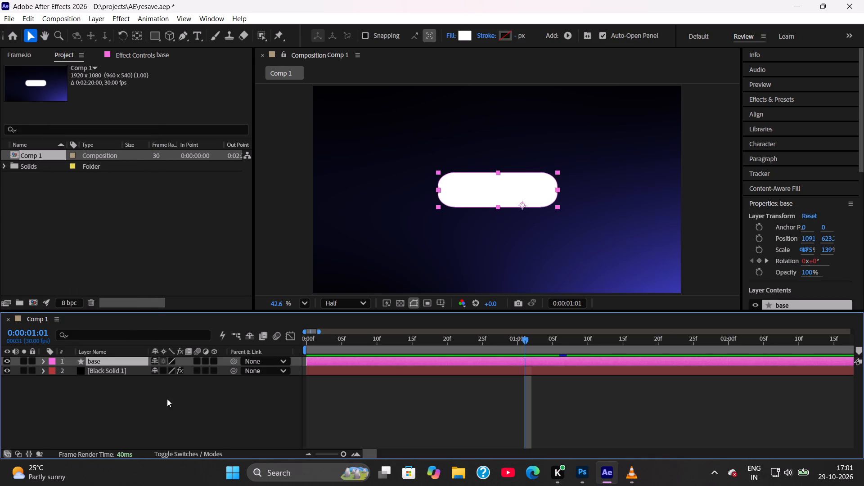
pyautogui.click(167, 399)
# Duplicate the base layer.
pyautogui.click(122, 362)
pyautogui.hotkey('ctrl', 'd')
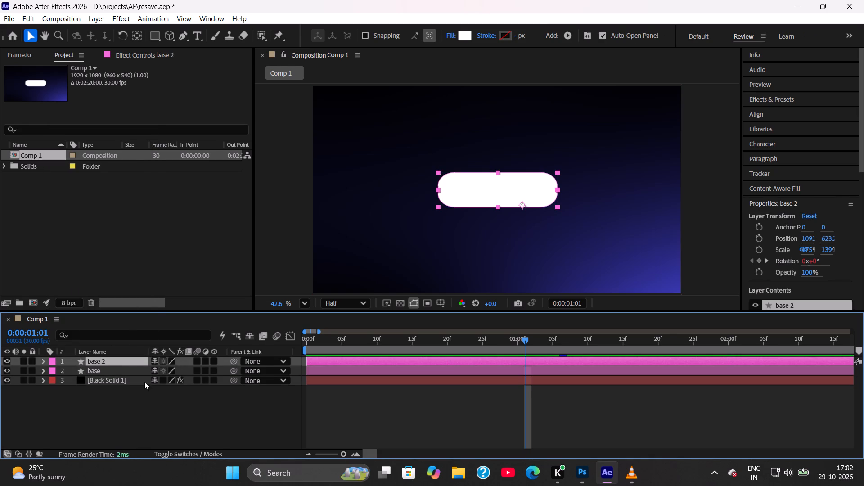
pyautogui.click(152, 421)
# Play back the composition to check the animation, returning the playhead to the first frame.
pyautogui.press('space')
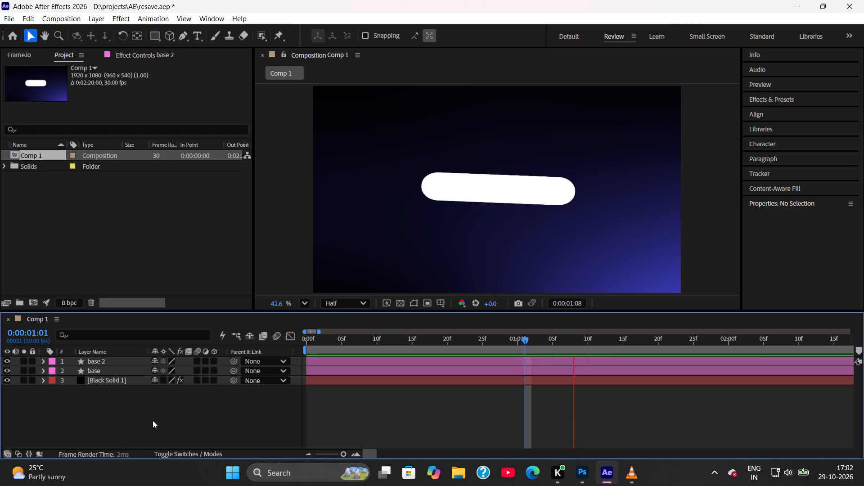
pyautogui.press('space')
pyautogui.moveTo(328, 342); pyautogui.dragTo(266, 346)
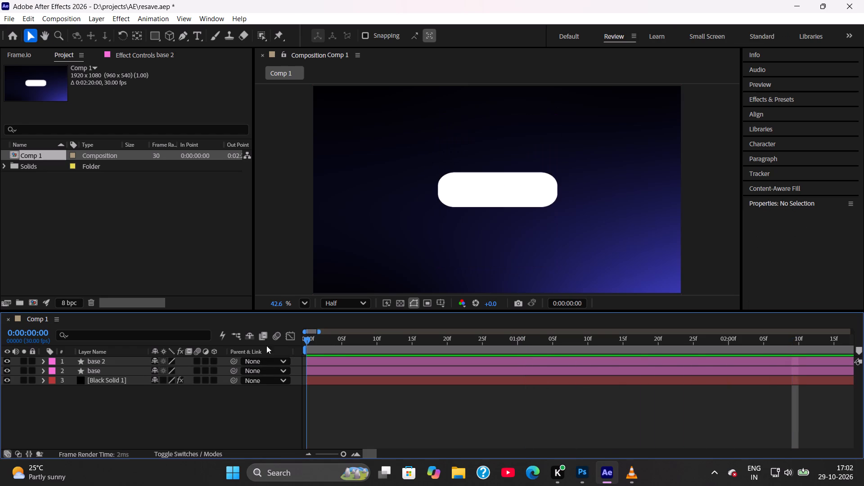
pyautogui.moveTo(266, 346); pyautogui.dragTo(263, 346)
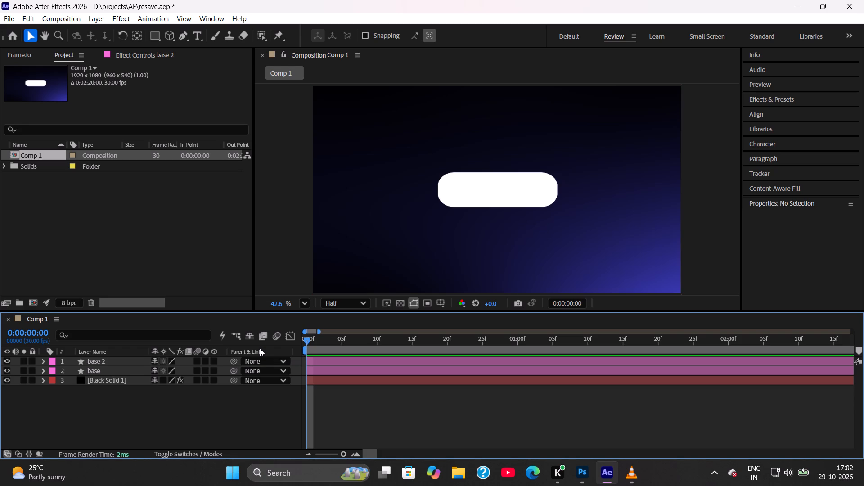
pyautogui.press('space')
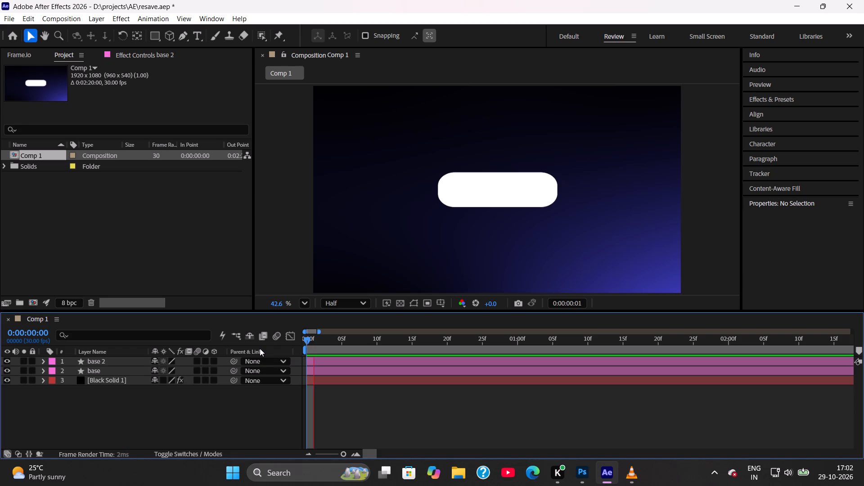
pyautogui.press('space')
pyautogui.moveTo(326, 338); pyautogui.dragTo(268, 350)
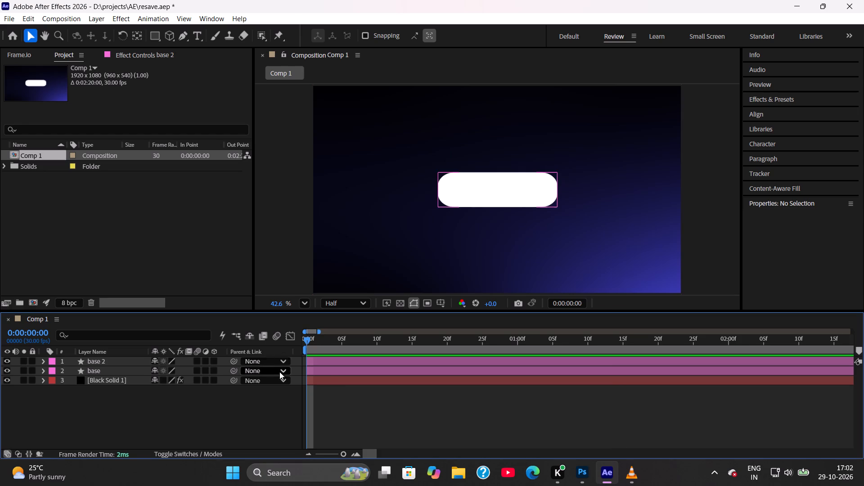
# Give the original base layer beneath its duplicate a black (000000) stroke with a width of 1 px.
pyautogui.click(108, 367)
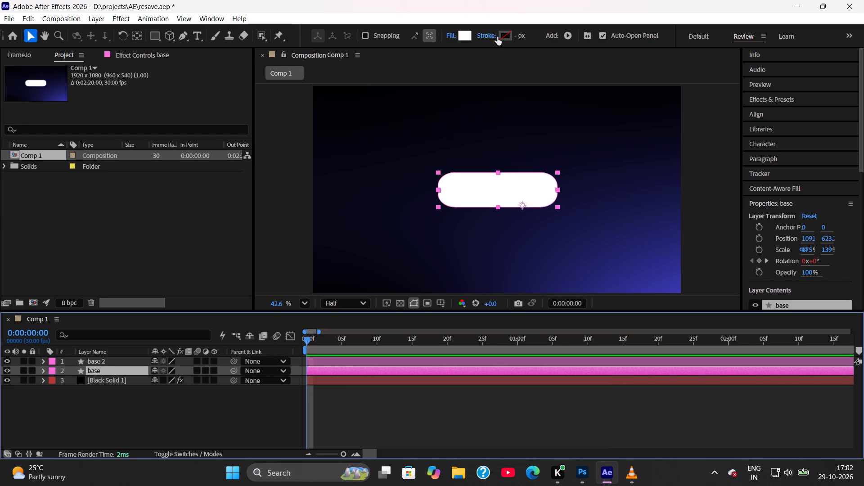
pyautogui.click(490, 37)
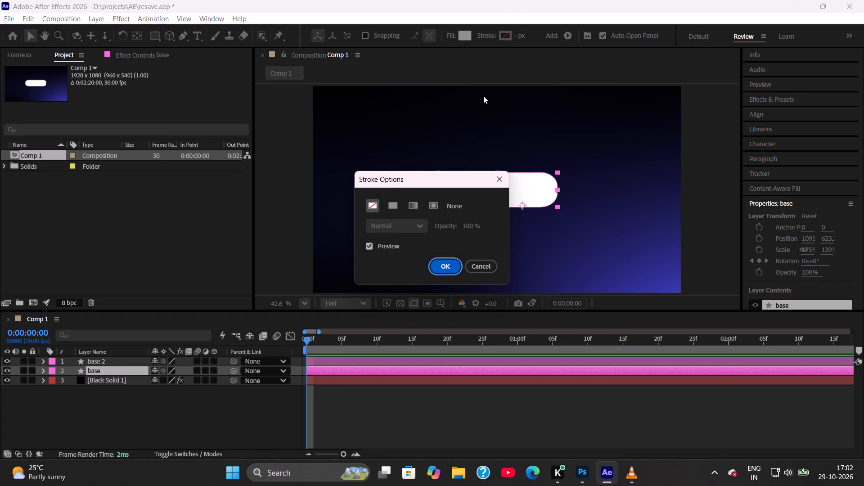
pyautogui.click(438, 266)
pyautogui.click(500, 31)
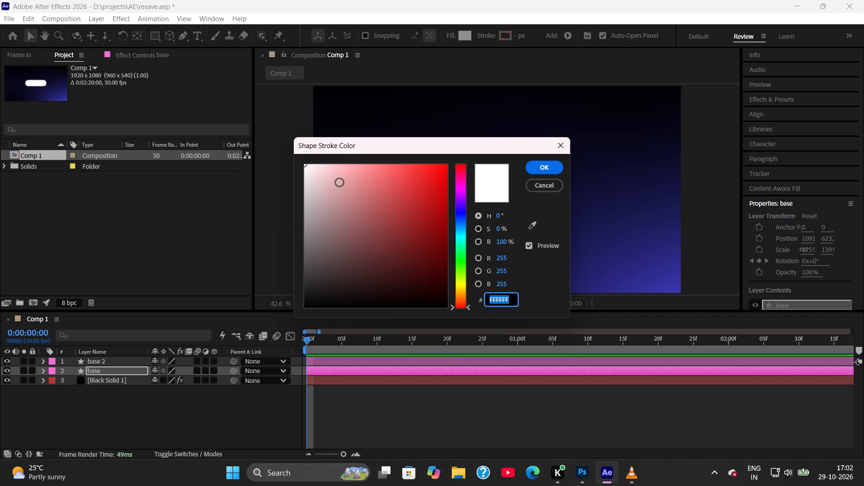
pyautogui.moveTo(340, 183); pyautogui.dragTo(512, 337)
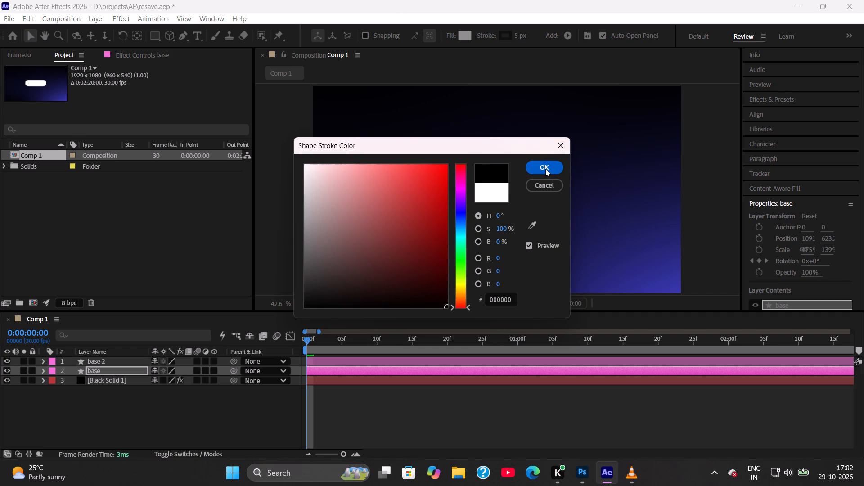
pyautogui.click(545, 169)
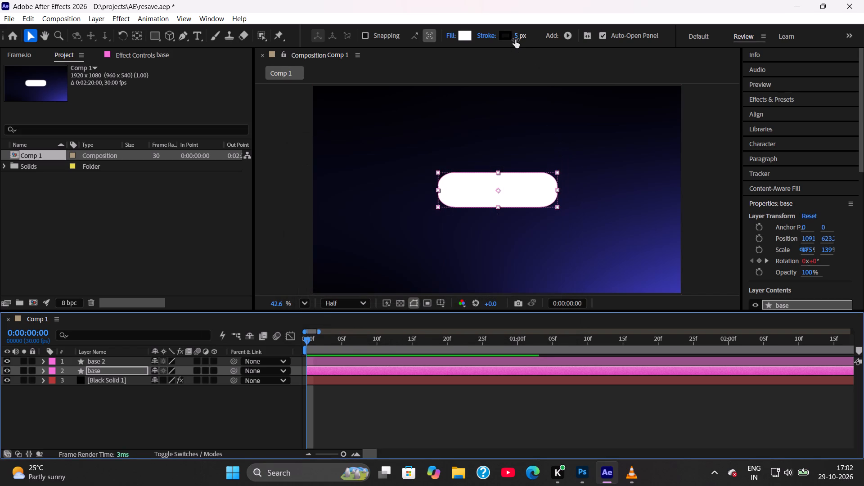
pyautogui.click(515, 40)
pyautogui.press('1')
pyautogui.press('Return')
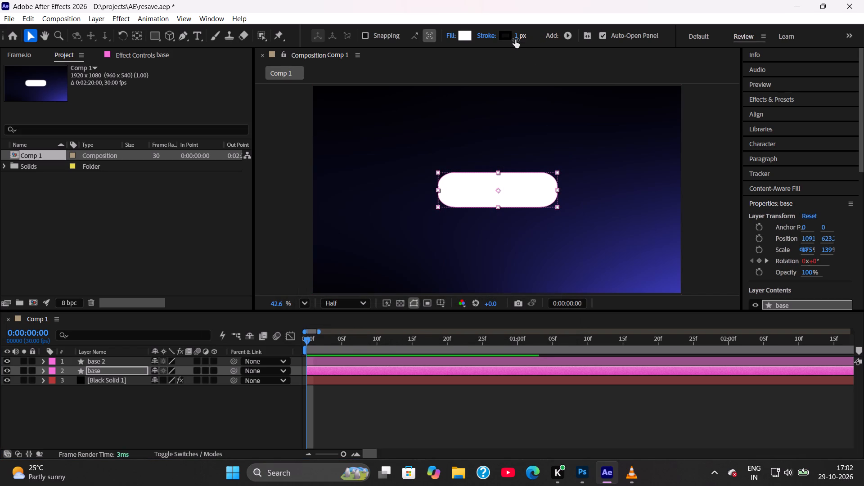
# Set the original base layer's fill colour to black (000000).
pyautogui.click(123, 369)
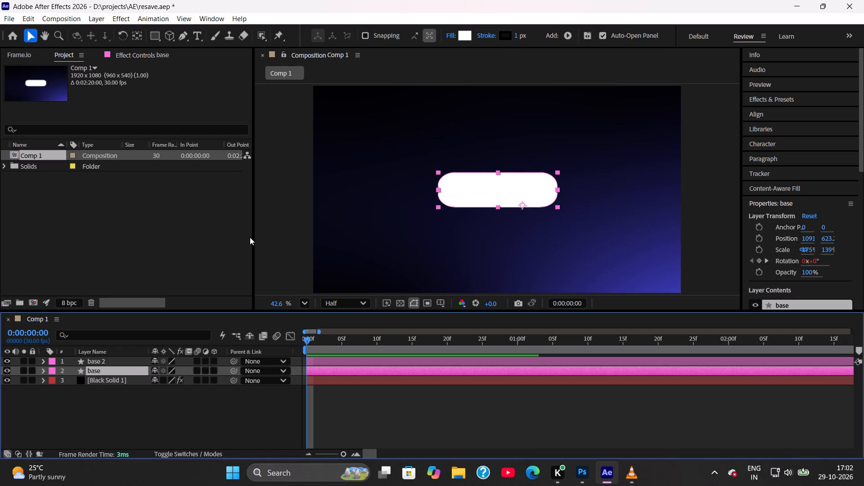
pyautogui.click(460, 36)
pyautogui.moveTo(349, 234); pyautogui.dragTo(184, 436)
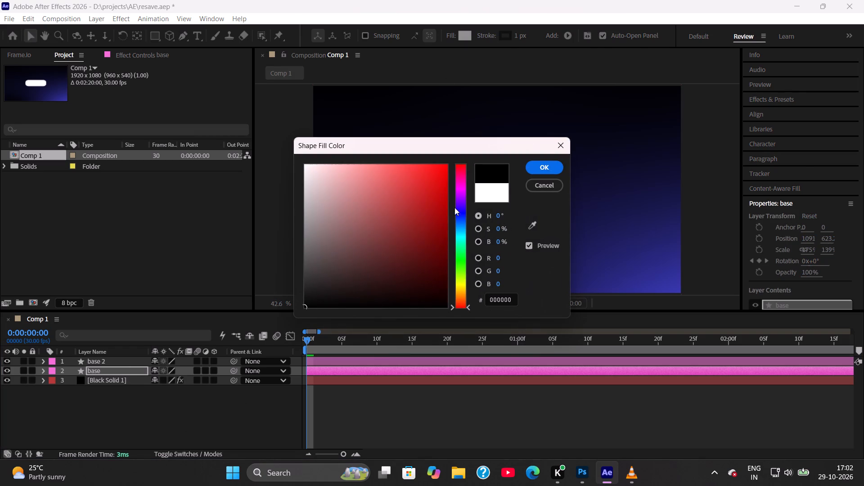
pyautogui.click(543, 162)
pyautogui.click(418, 428)
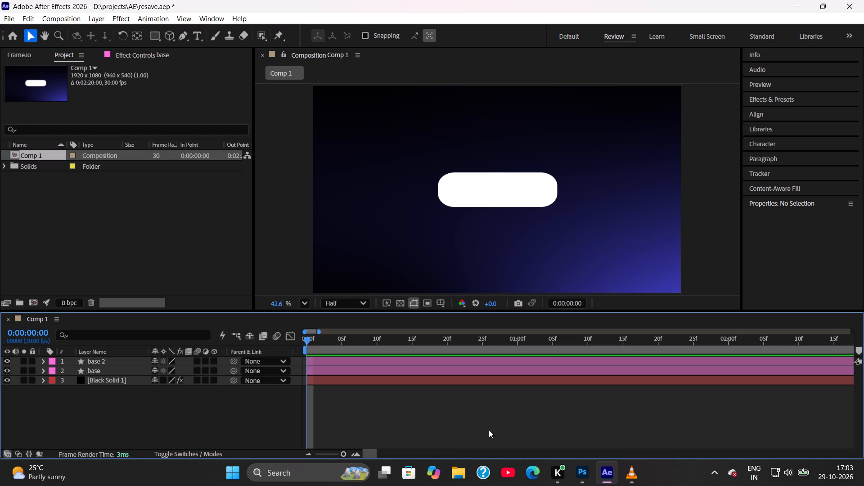
# Remove the fill from the base 2 layer's rectangle by setting its fill type to None.
pyautogui.click(102, 363)
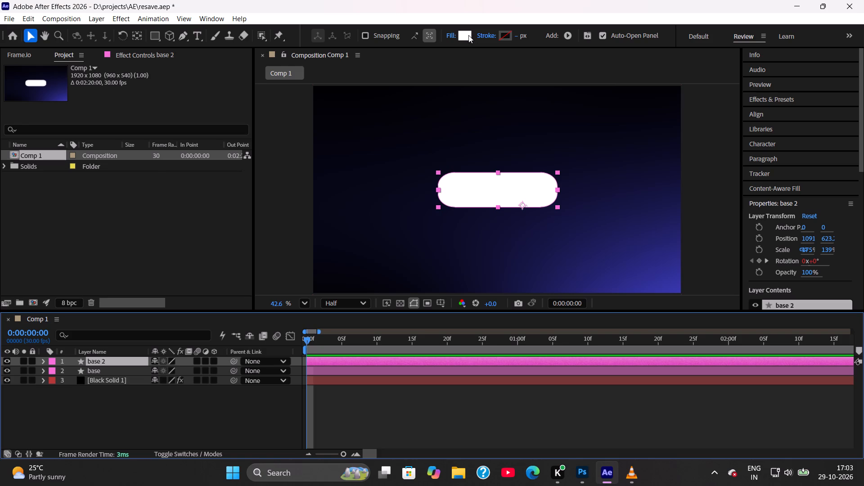
pyautogui.click(468, 35)
pyautogui.click(553, 183)
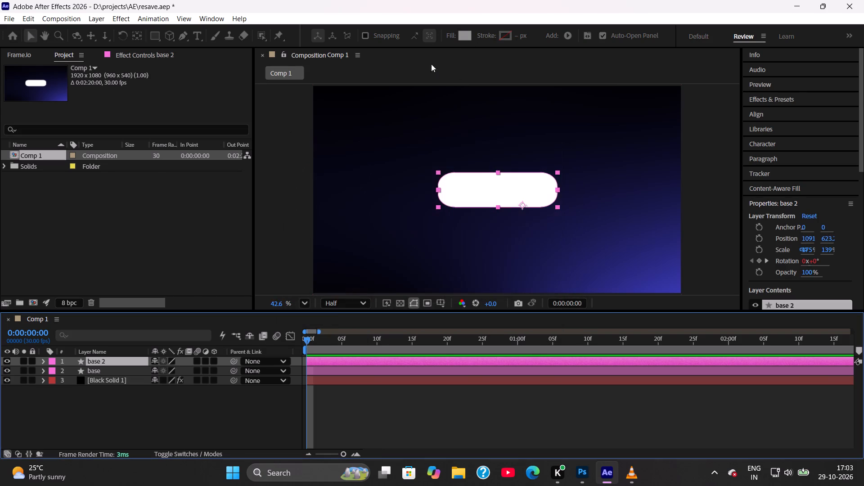
pyautogui.click(448, 36)
pyautogui.click(374, 204)
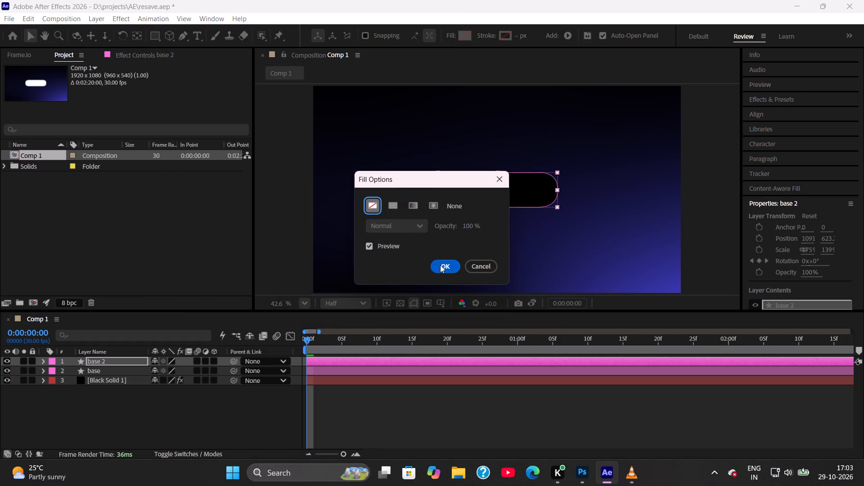
pyautogui.click(441, 265)
# Give the base 2 layer a linear gradient stroke in Normal mode at 100% opacity.
pyautogui.click(488, 37)
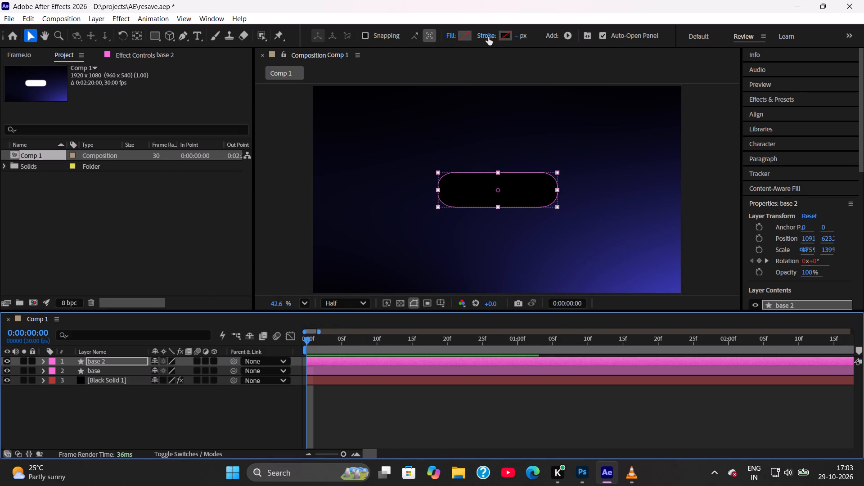
pyautogui.click(414, 210)
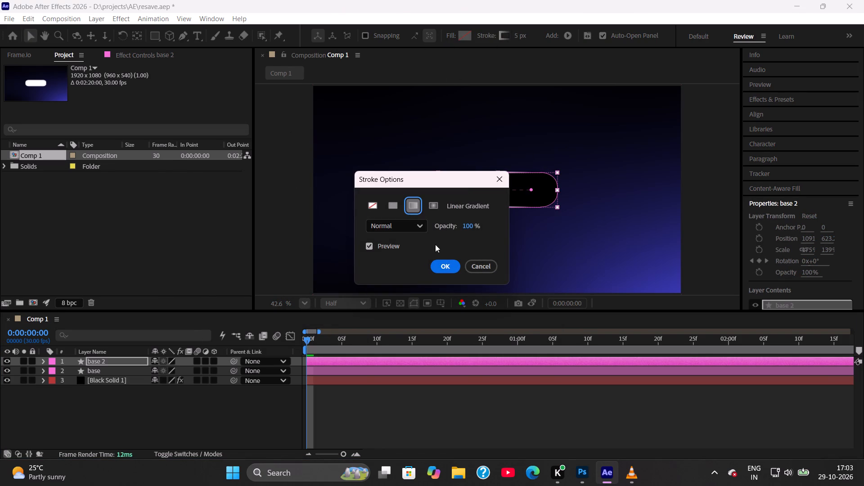
pyautogui.click(446, 267)
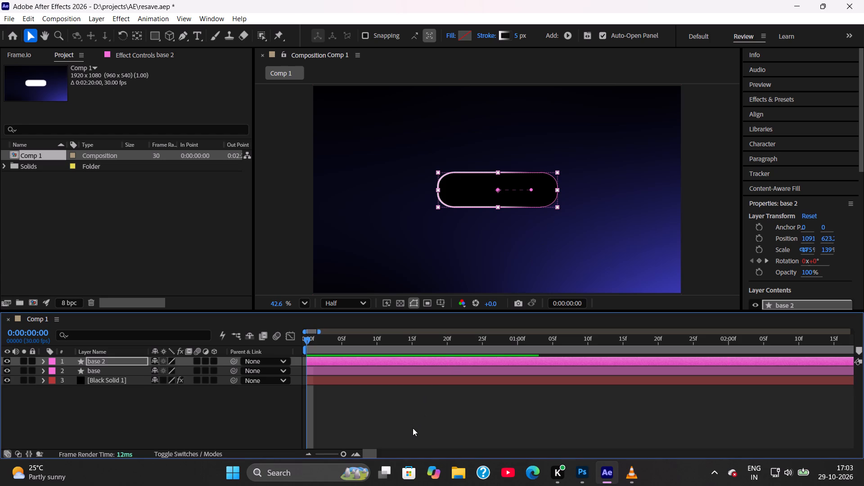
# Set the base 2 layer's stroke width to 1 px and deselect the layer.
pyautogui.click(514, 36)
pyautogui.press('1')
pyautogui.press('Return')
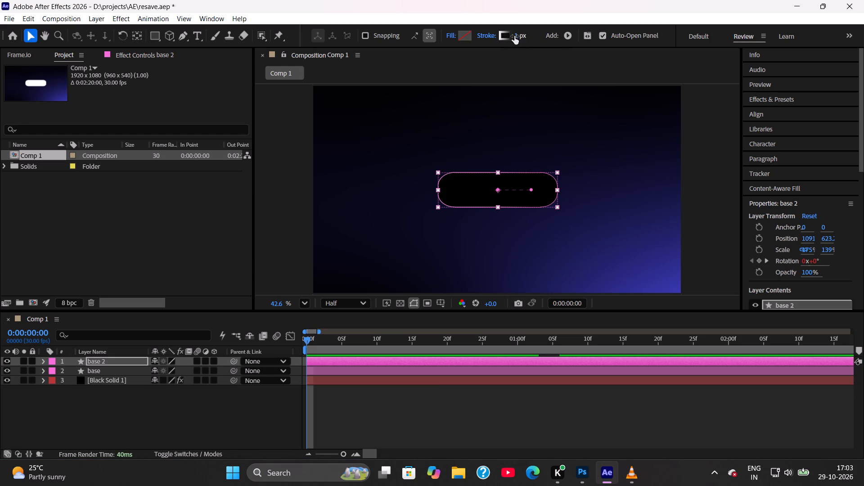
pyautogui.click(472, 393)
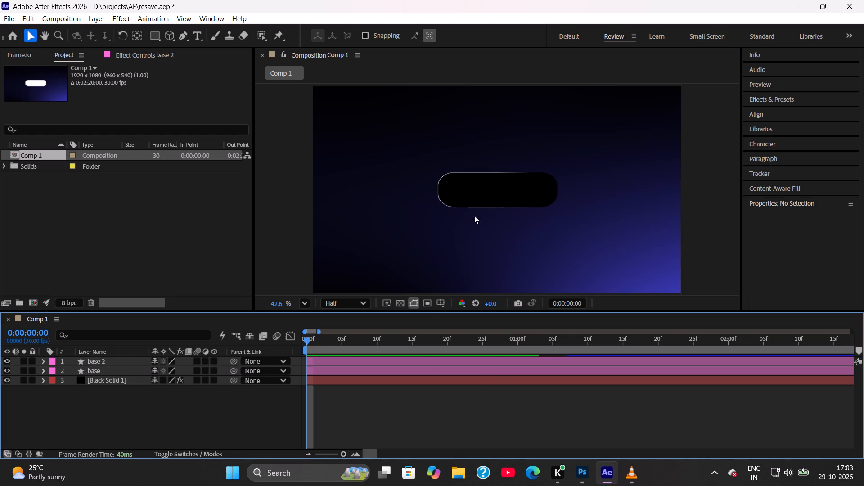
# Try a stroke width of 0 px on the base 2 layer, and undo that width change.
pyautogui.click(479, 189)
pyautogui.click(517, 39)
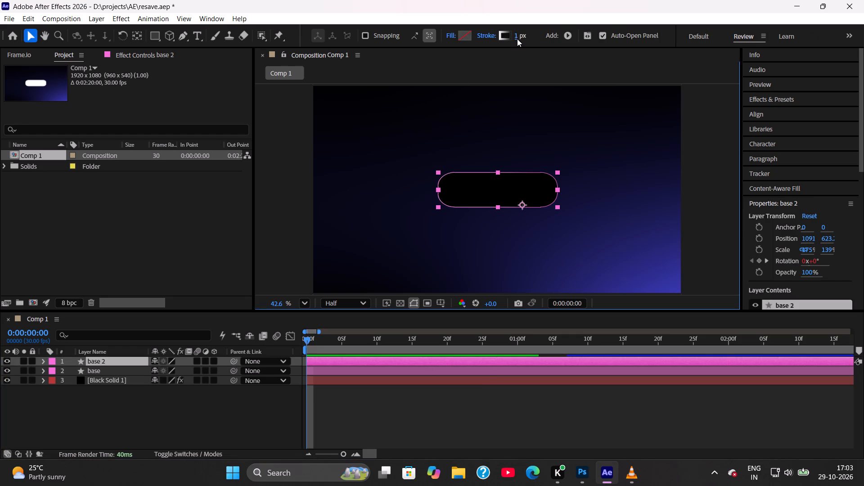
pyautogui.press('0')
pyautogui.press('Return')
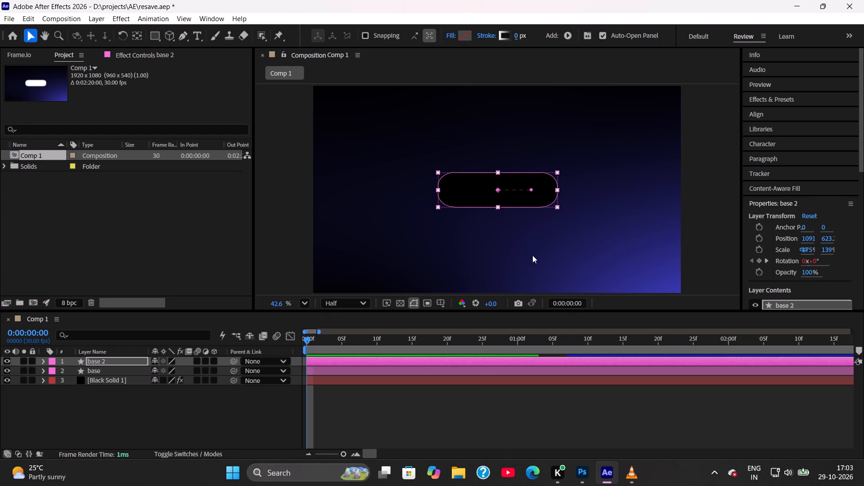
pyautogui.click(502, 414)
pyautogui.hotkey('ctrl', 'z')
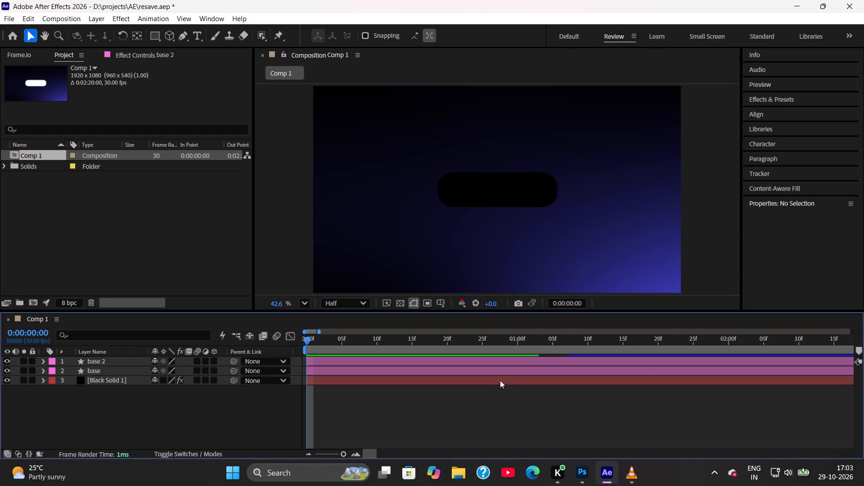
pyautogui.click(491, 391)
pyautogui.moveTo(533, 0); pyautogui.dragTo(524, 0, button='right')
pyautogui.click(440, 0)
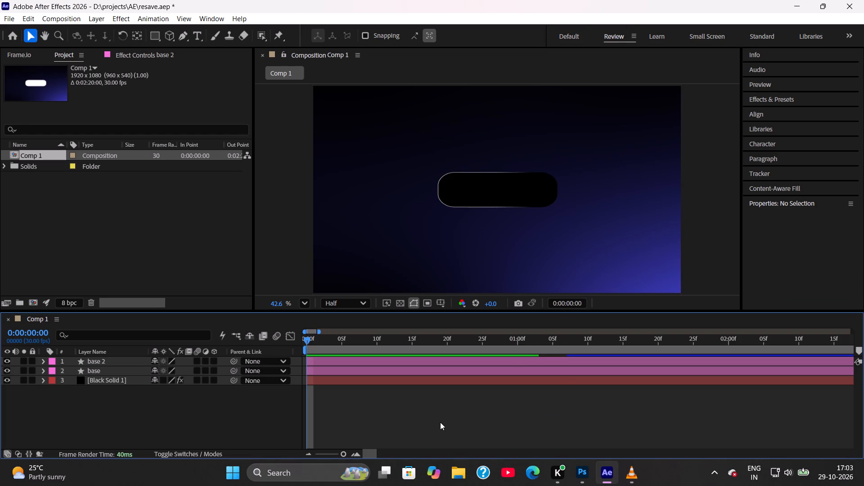
# Save the project.
pyautogui.hotkey('ctrl', 's')
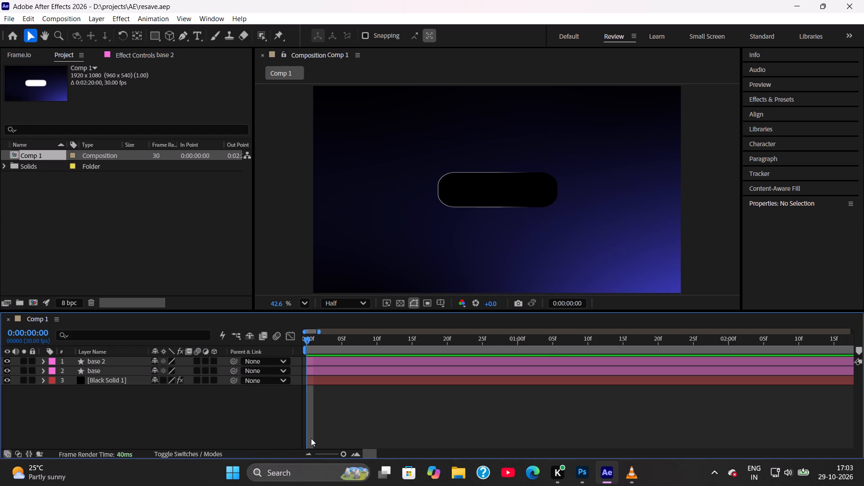
# Set the base 2 layer's gradient stroke width to 6 px and deselect the layer.
pyautogui.click(114, 359)
pyautogui.click(518, 36)
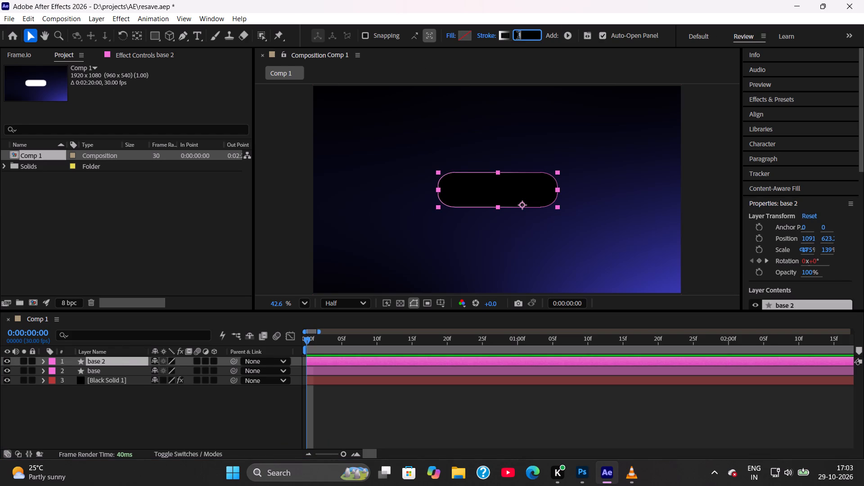
pyautogui.press('5')
pyautogui.press('BackSpace')
pyautogui.press('6')
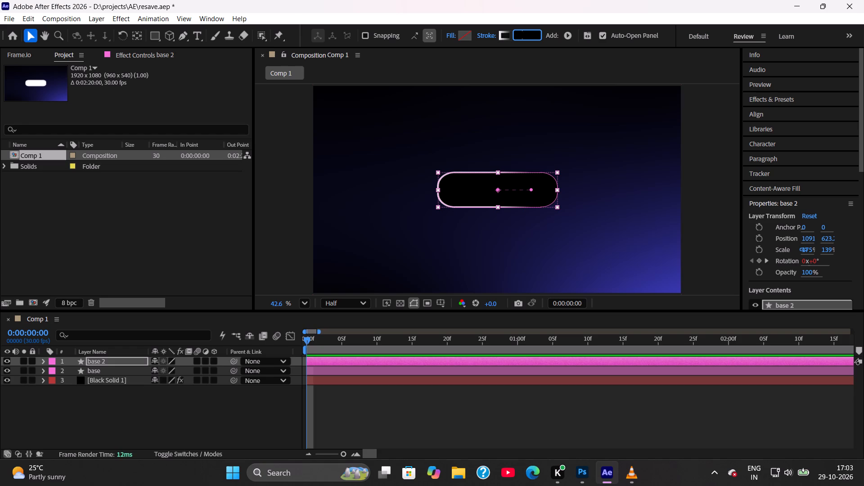
pyautogui.press('Return')
pyautogui.click(496, 411)
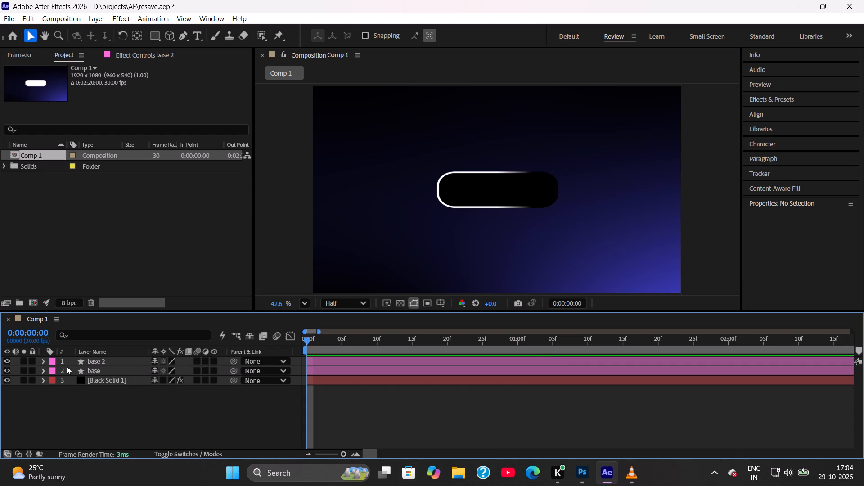
# Move the start point of base 2's Gradient Stroke 1 to the rectangle's upper-left corner, at about -159.4, -47.3.
pyautogui.click(43, 363)
pyautogui.click(52, 371)
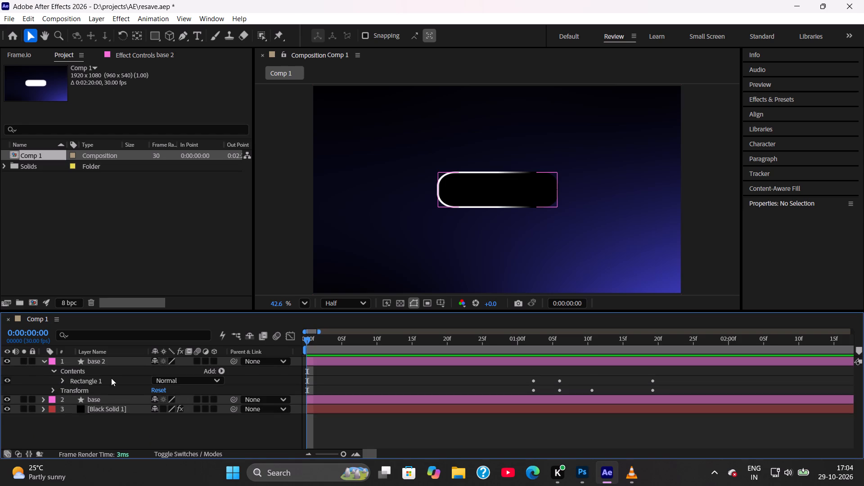
pyautogui.scroll(-1, 111, 378)
pyautogui.click(60, 380)
pyautogui.scroll(-2, 103, 374)
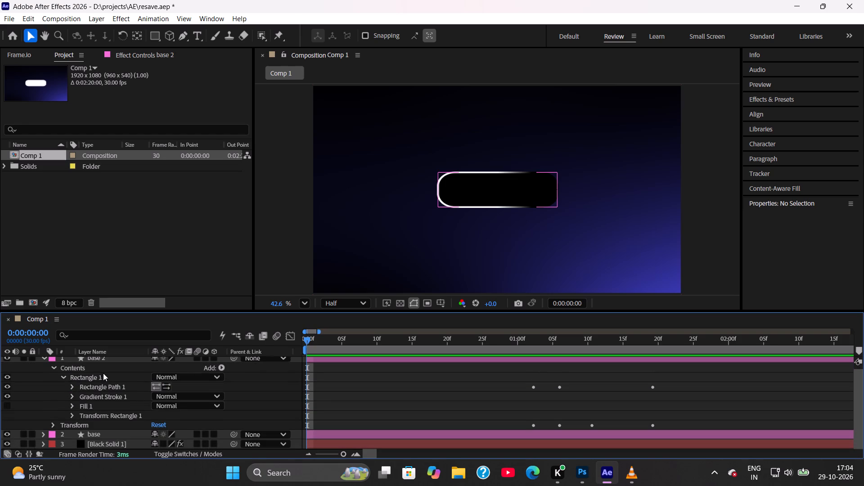
pyautogui.click(71, 396)
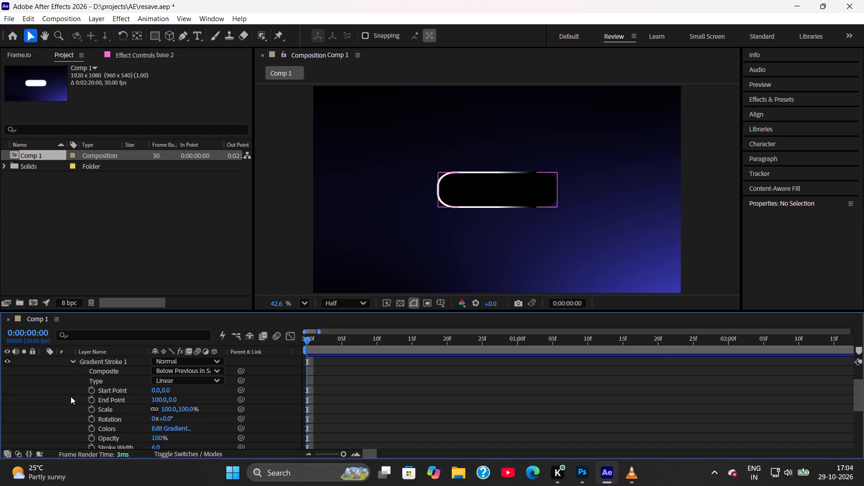
pyautogui.moveTo(152, 389); pyautogui.dragTo(124, 389)
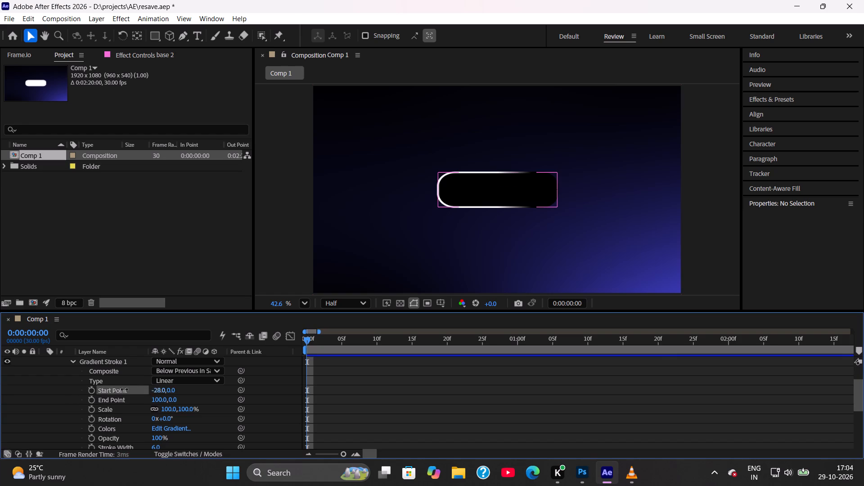
pyautogui.moveTo(124, 389); pyautogui.dragTo(64, 383)
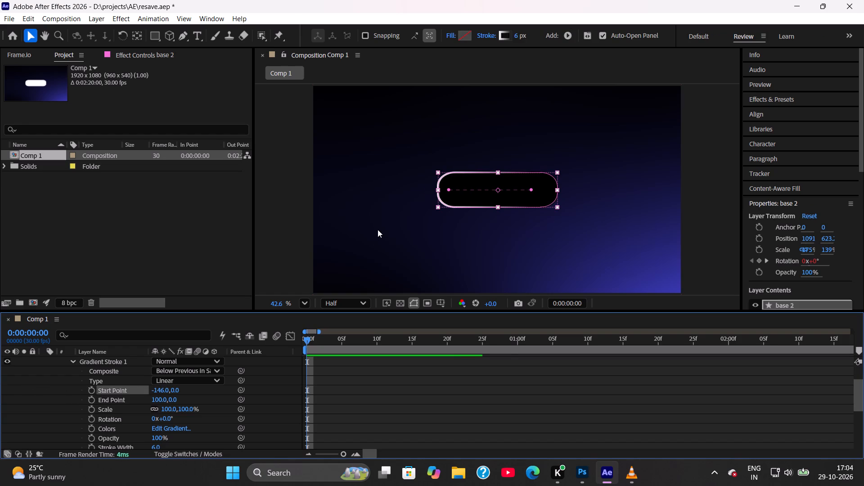
pyautogui.moveTo(450, 190); pyautogui.dragTo(447, 186)
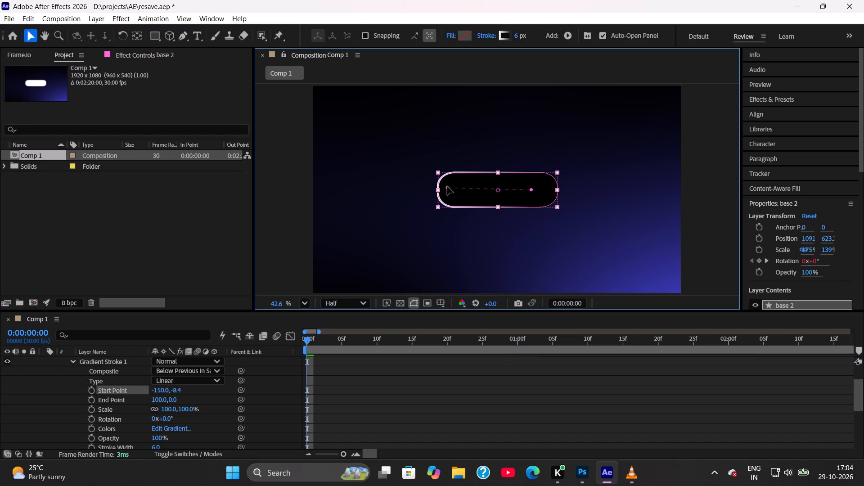
pyautogui.moveTo(447, 186); pyautogui.dragTo(445, 177)
# Move the end point of base 2's gradient stroke to the rectangle's lower-right corner, at about 167.1, 54.0.
pyautogui.moveTo(531, 191); pyautogui.dragTo(537, 195)
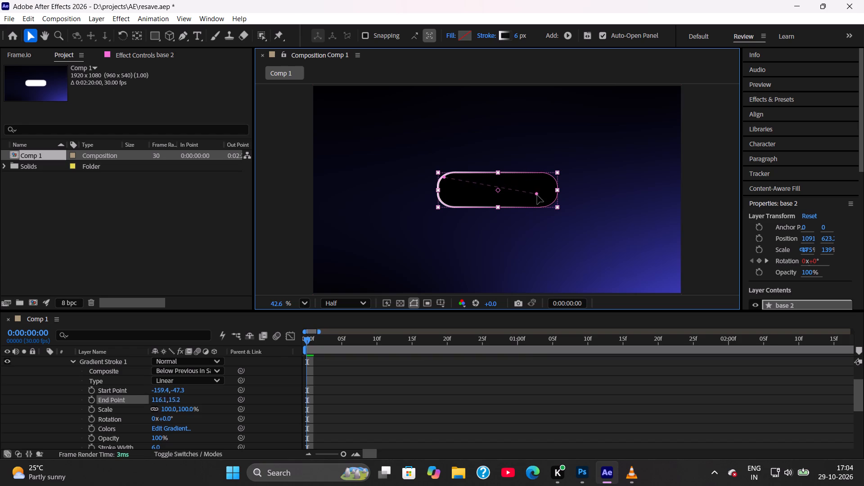
pyautogui.moveTo(537, 195); pyautogui.dragTo(553, 205)
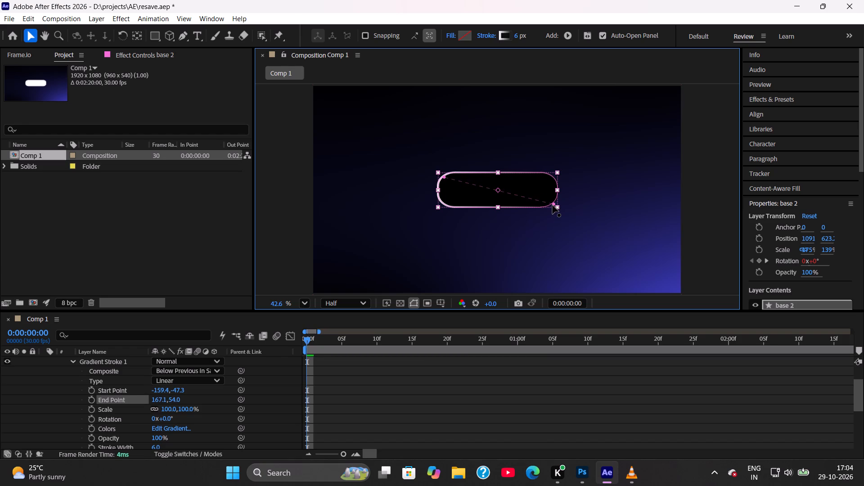
# Play back the composition repeatedly to check the gradient outline during the animation, collapsing base 2's properties and returning the playhead to the first frame.
pyautogui.press('space')
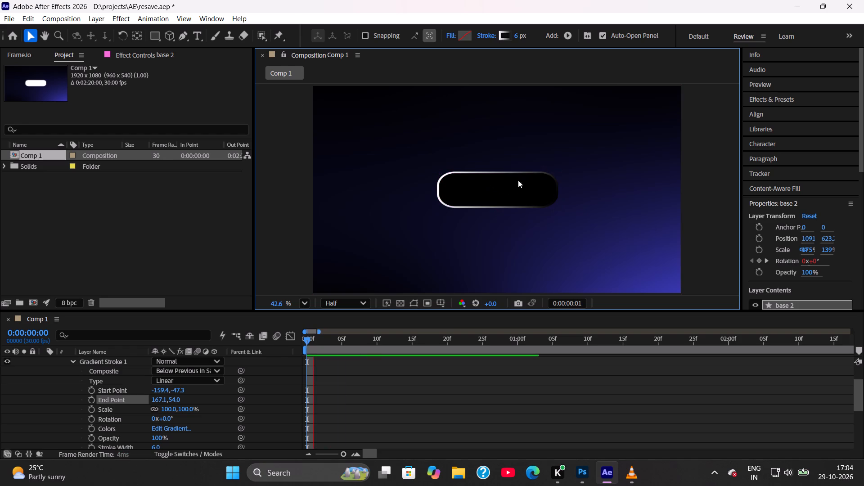
pyautogui.press('space')
pyautogui.moveTo(351, 344); pyautogui.dragTo(195, 350)
pyautogui.press('space')
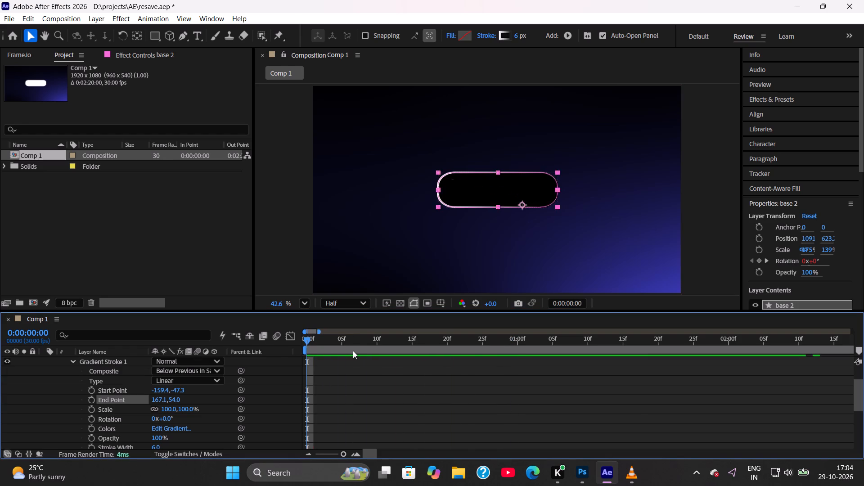
pyautogui.press('space')
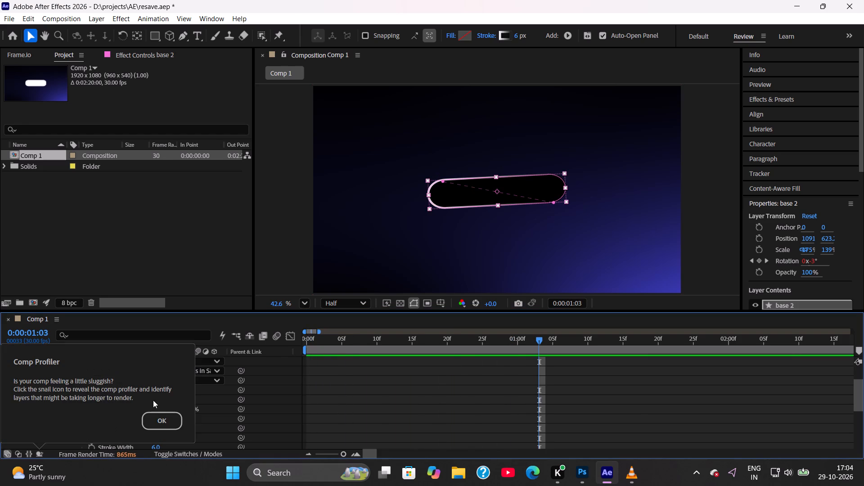
pyautogui.click(158, 418)
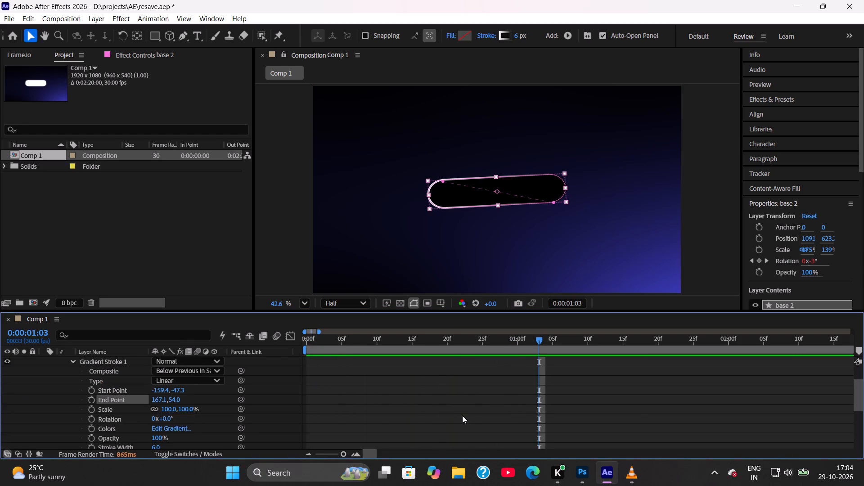
pyautogui.scroll(7, 43, 393)
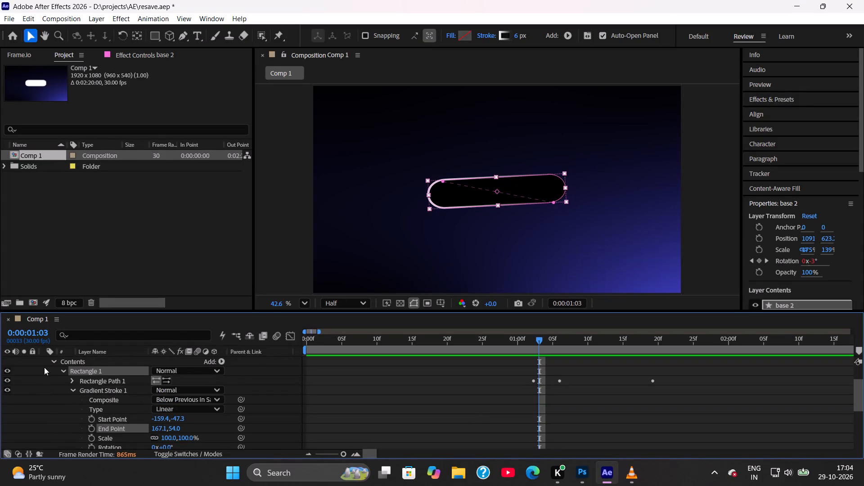
pyautogui.click(44, 364)
pyautogui.moveTo(351, 337); pyautogui.dragTo(209, 336)
pyautogui.press('space')
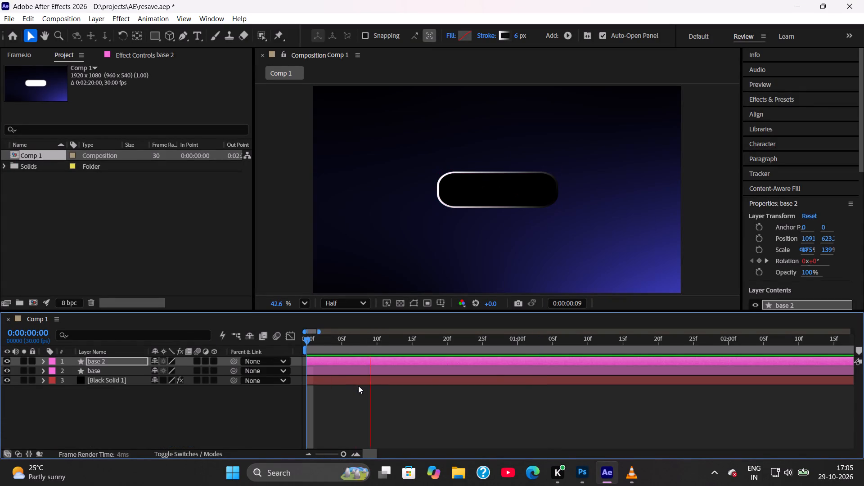
pyautogui.press('space')
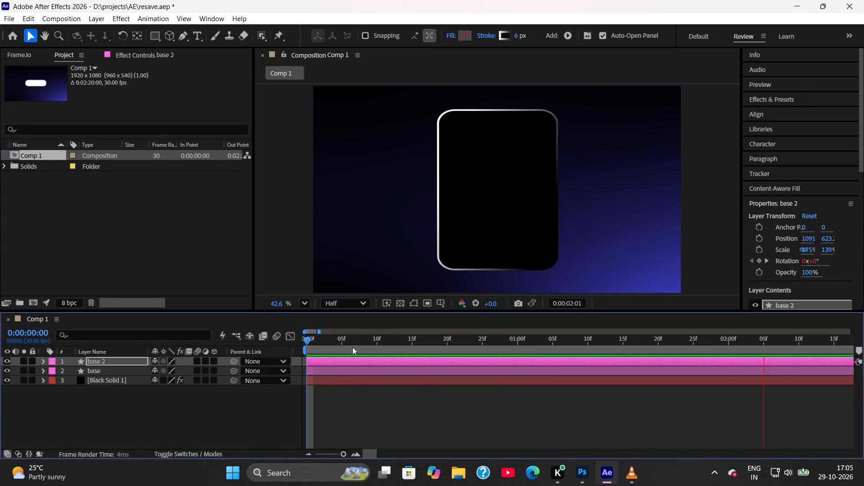
pyautogui.moveTo(348, 345); pyautogui.dragTo(211, 346)
pyautogui.press('space')
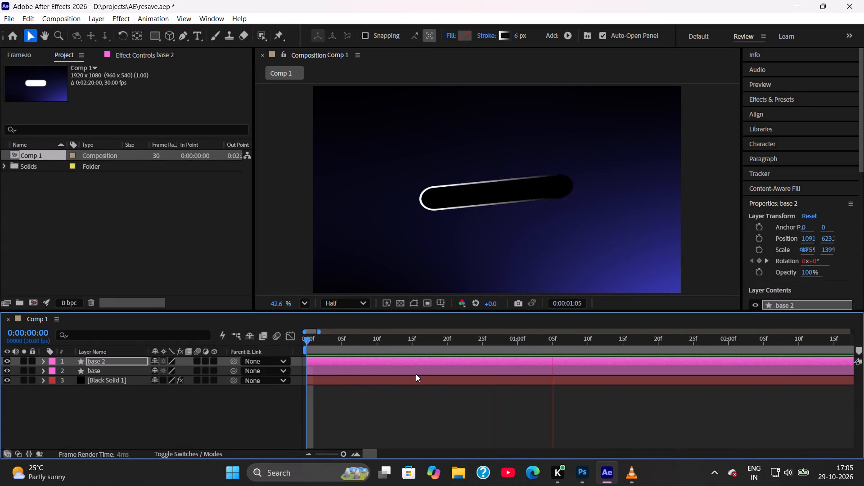
pyautogui.press('space')
pyautogui.moveTo(375, 346); pyautogui.dragTo(329, 347)
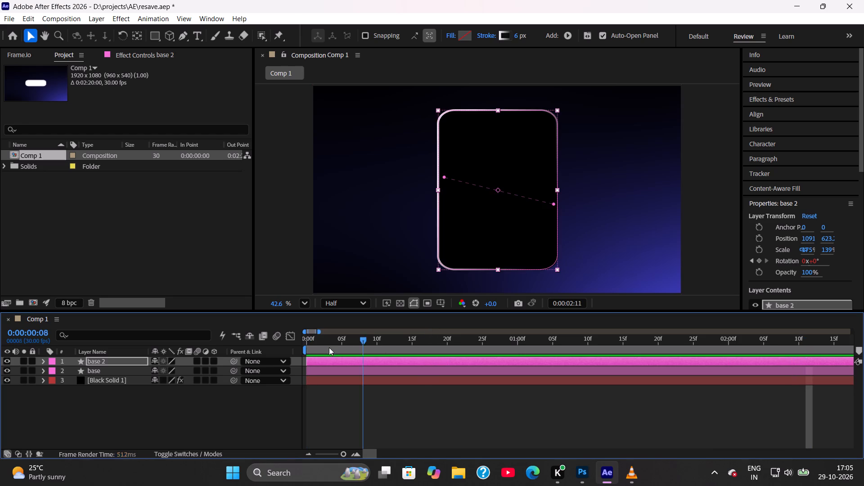
pyautogui.moveTo(329, 347); pyautogui.dragTo(201, 353)
# Save the project with the adjusted gradient stroke.
pyautogui.hotkey('ctrl', 's')
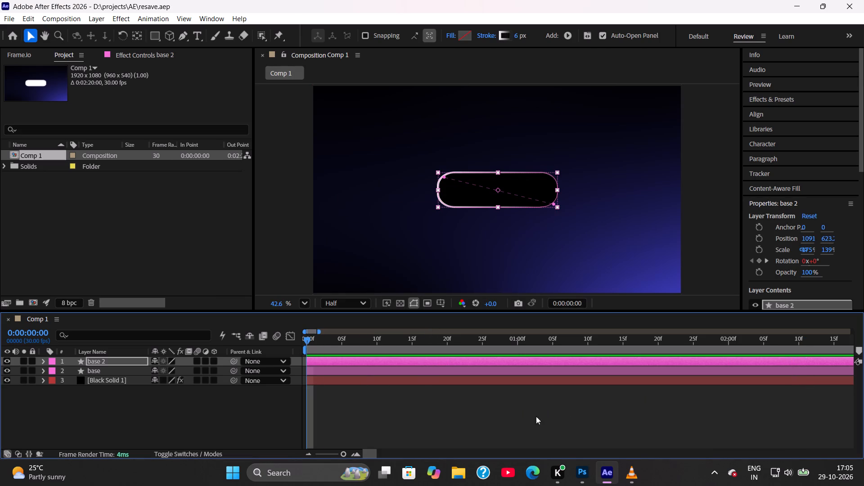
# Show the Modes column for the layers in Comp 1's timeline.
pyautogui.click(118, 384)
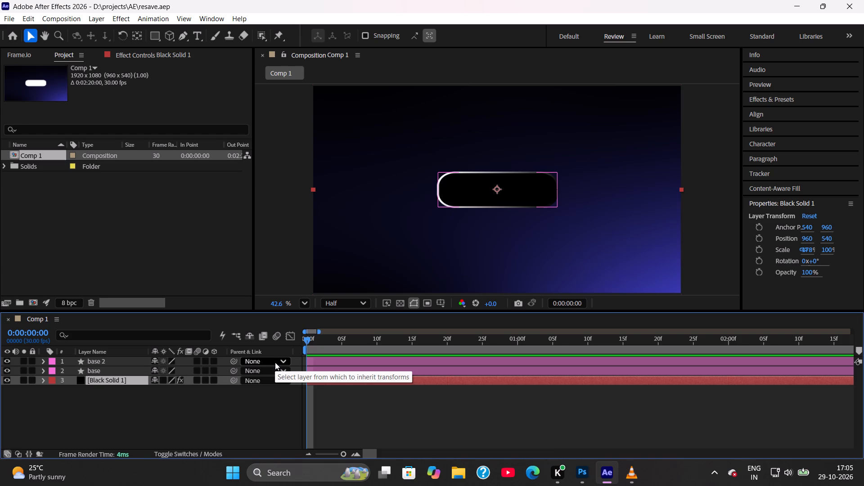
pyautogui.rightClick(117, 352)
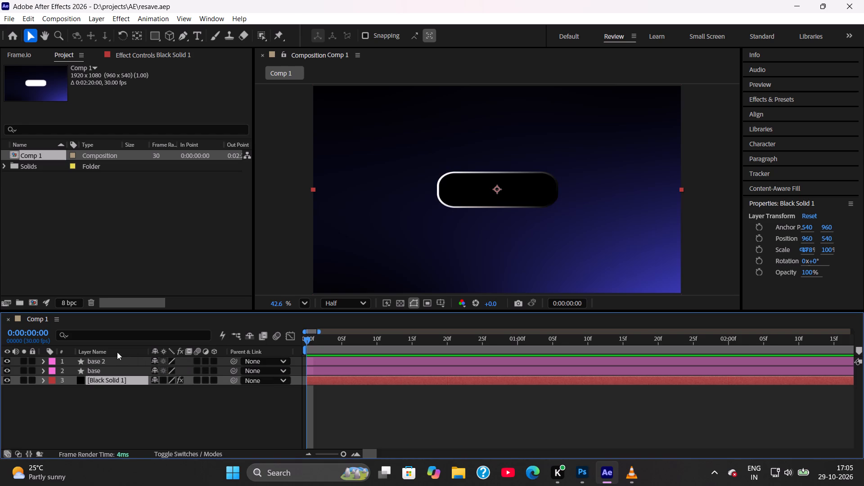
pyautogui.click(153, 386)
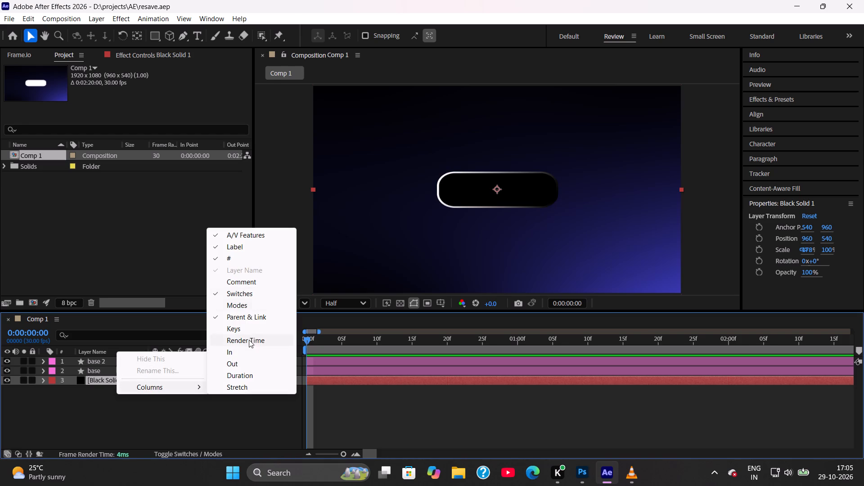
pyautogui.click(246, 305)
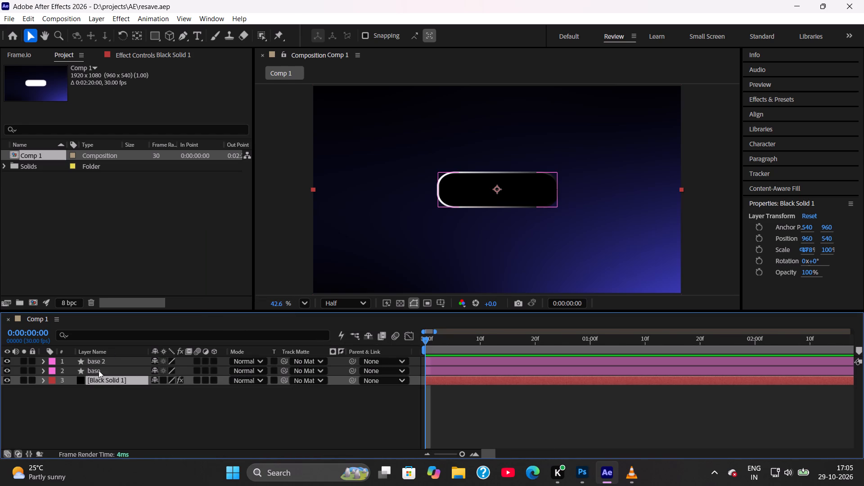
# Set the blending mode of the base 2 layer to Add and deselect the layer.
pyautogui.click(95, 357)
pyautogui.click(251, 358)
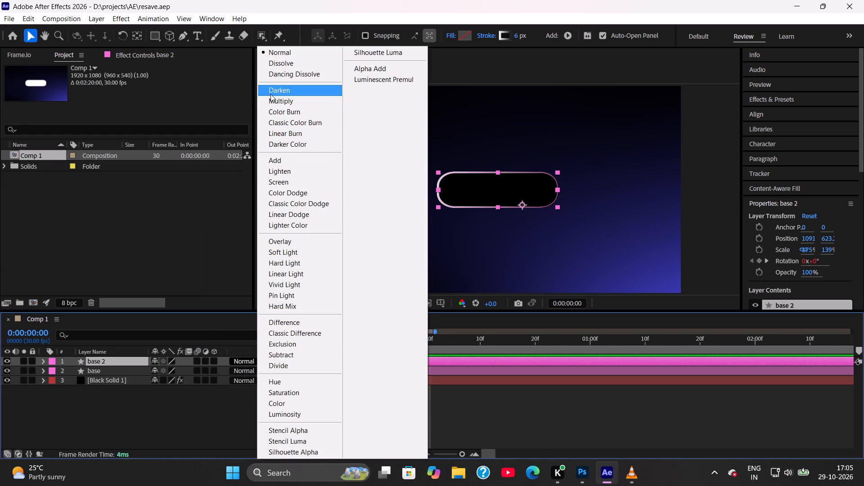
pyautogui.click(276, 157)
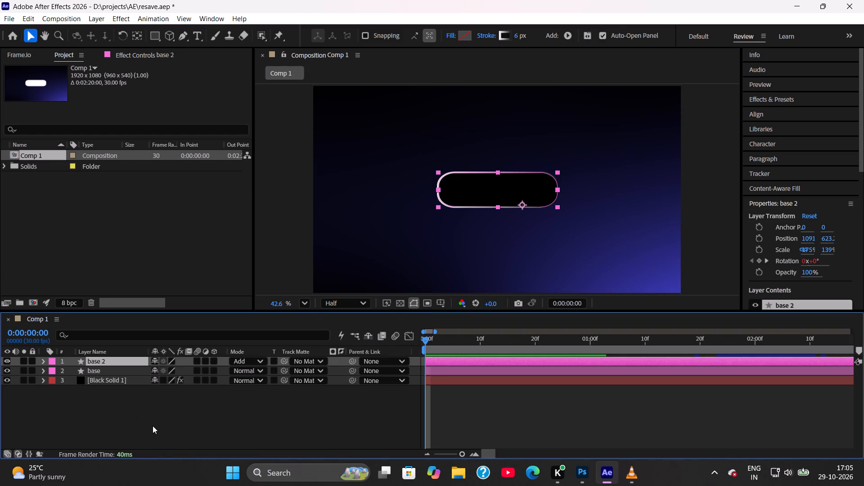
pyautogui.click(153, 426)
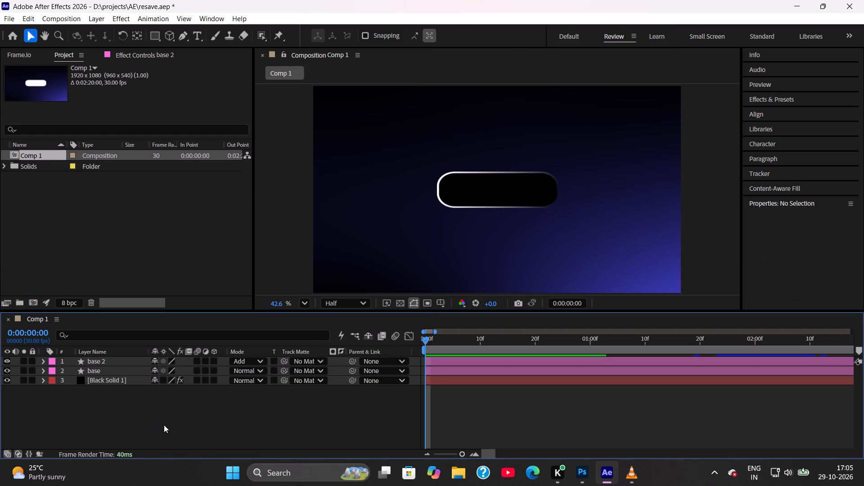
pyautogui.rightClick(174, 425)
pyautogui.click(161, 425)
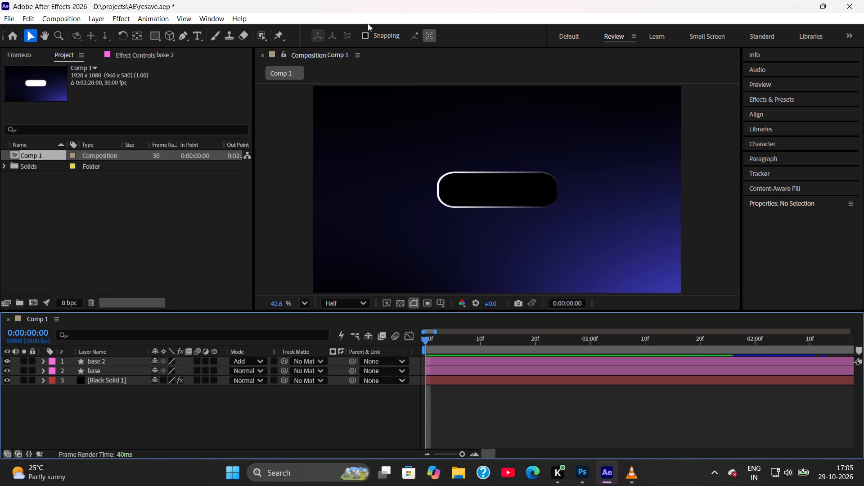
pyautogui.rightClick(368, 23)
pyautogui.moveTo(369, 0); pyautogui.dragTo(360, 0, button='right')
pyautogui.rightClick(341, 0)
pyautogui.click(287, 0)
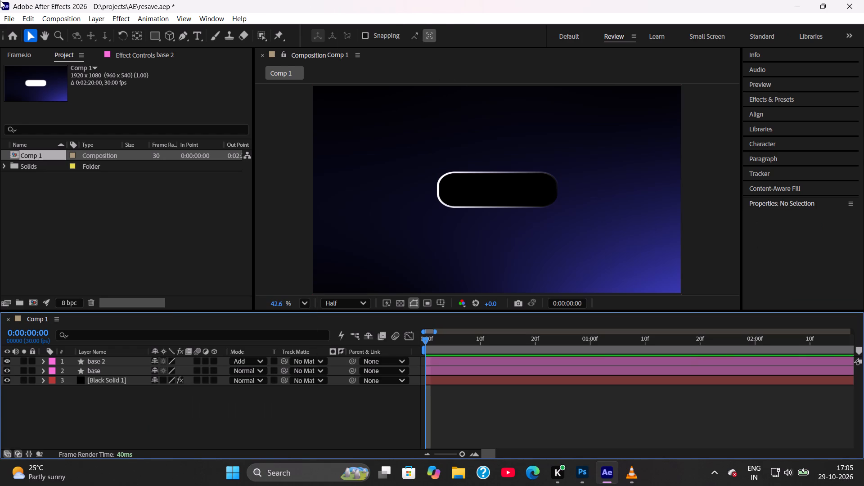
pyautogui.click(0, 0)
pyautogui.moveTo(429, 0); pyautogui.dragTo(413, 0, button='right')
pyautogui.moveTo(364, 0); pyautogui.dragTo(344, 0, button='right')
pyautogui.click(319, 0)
# Save the project with base 2's new blending mode.
pyautogui.hotkey('ctrl', 's')
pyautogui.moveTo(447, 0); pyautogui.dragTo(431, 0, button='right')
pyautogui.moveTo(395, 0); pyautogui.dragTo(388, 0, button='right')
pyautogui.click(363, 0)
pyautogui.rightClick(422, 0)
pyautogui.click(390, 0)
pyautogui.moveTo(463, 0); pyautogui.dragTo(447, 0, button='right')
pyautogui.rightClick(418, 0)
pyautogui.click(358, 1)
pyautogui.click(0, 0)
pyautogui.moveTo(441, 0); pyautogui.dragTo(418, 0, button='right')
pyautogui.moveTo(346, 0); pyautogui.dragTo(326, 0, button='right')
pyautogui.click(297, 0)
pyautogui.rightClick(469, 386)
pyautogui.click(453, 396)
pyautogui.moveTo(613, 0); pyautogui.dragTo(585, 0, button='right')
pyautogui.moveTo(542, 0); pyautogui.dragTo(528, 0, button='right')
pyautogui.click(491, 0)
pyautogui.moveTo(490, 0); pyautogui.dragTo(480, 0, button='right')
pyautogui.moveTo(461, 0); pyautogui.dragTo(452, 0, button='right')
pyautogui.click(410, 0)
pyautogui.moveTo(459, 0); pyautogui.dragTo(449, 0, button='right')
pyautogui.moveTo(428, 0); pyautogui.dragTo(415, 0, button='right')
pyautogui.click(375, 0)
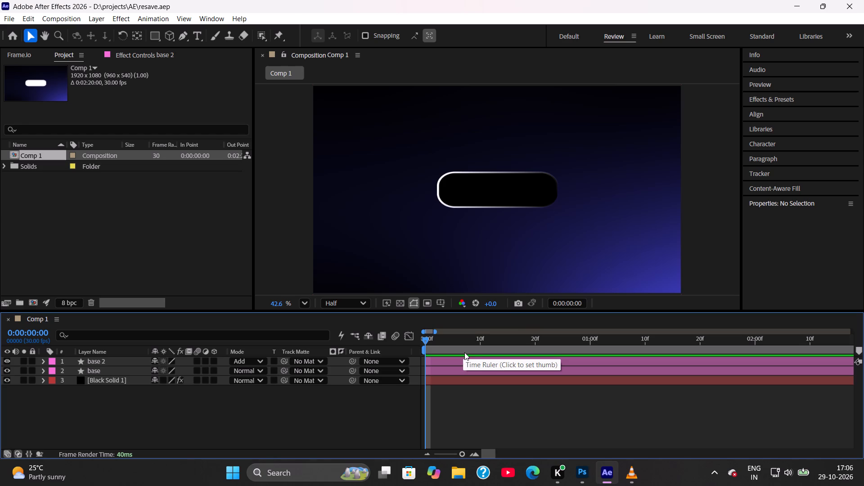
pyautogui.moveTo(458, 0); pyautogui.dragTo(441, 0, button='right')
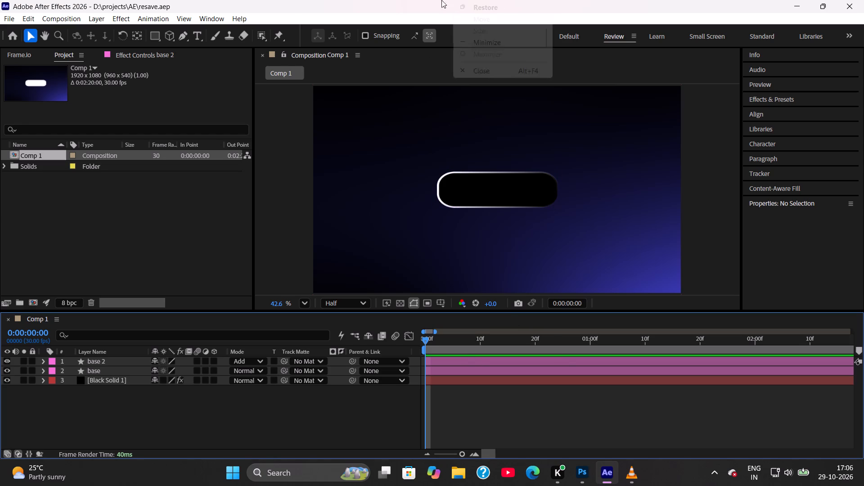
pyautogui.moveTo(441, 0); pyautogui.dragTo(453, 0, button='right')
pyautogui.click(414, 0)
# Place the playhead at the first frame and save the project.
pyautogui.click(427, 339)
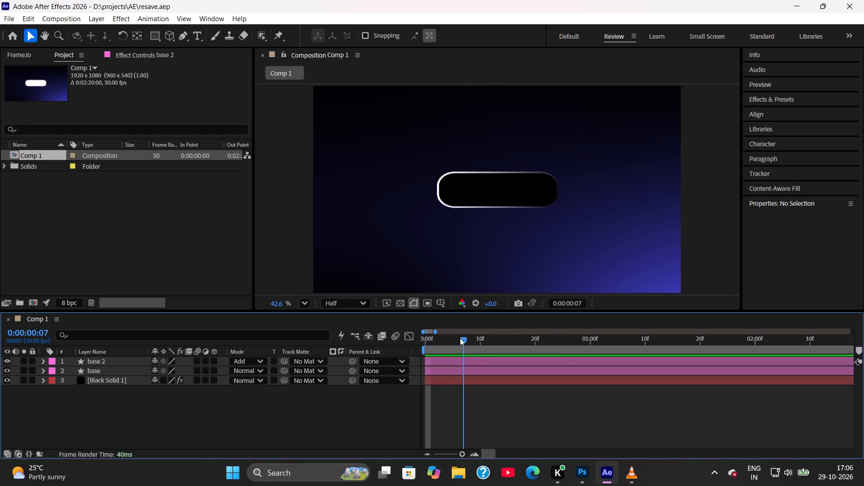
pyautogui.hotkey('ctrl', 's')
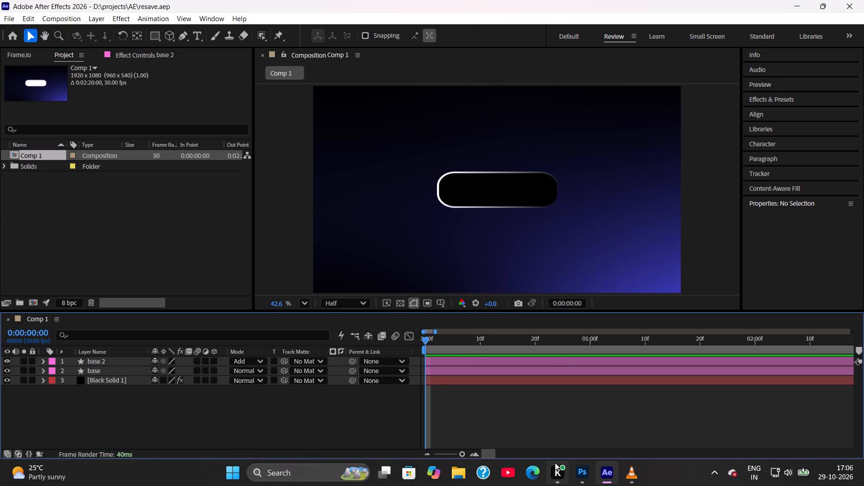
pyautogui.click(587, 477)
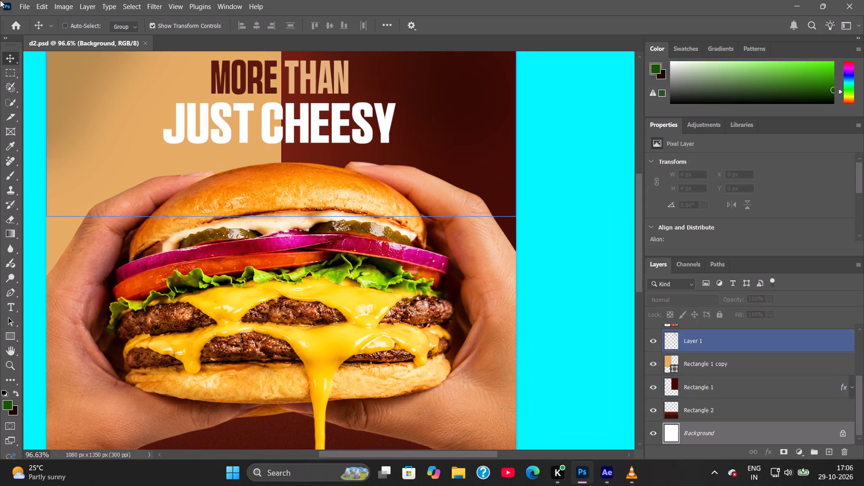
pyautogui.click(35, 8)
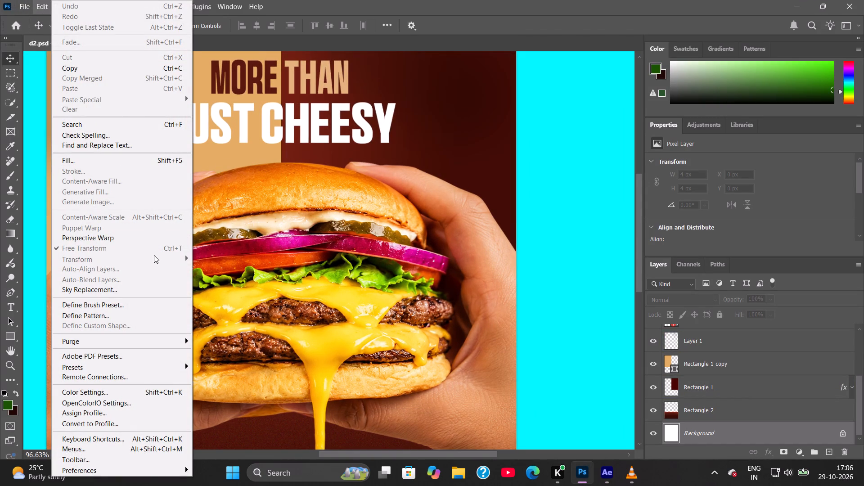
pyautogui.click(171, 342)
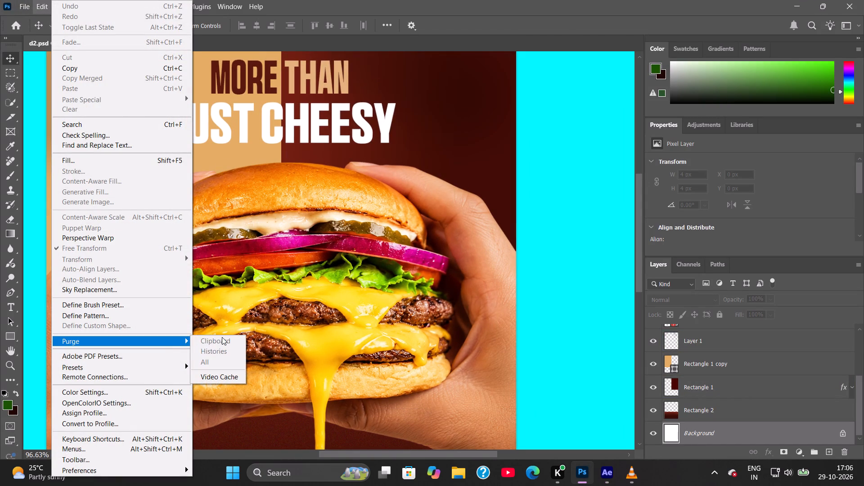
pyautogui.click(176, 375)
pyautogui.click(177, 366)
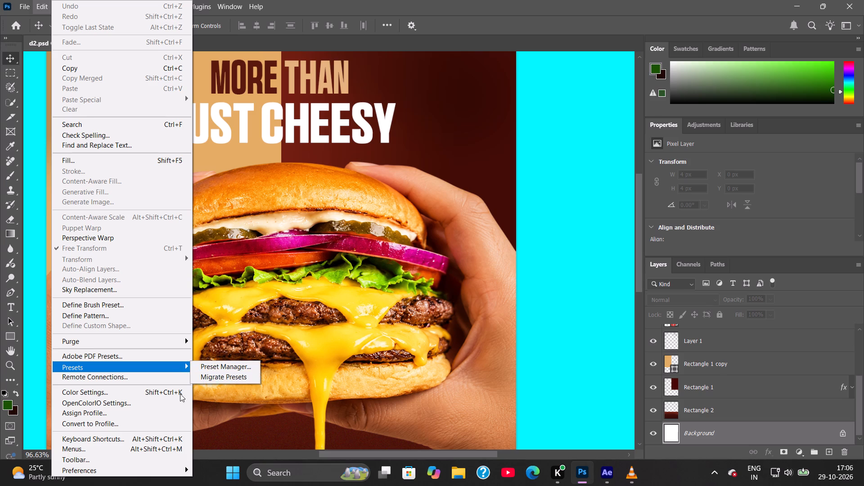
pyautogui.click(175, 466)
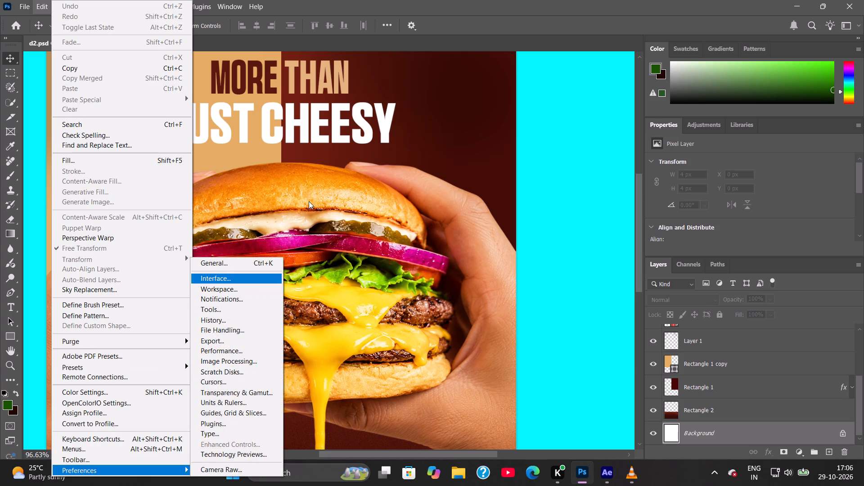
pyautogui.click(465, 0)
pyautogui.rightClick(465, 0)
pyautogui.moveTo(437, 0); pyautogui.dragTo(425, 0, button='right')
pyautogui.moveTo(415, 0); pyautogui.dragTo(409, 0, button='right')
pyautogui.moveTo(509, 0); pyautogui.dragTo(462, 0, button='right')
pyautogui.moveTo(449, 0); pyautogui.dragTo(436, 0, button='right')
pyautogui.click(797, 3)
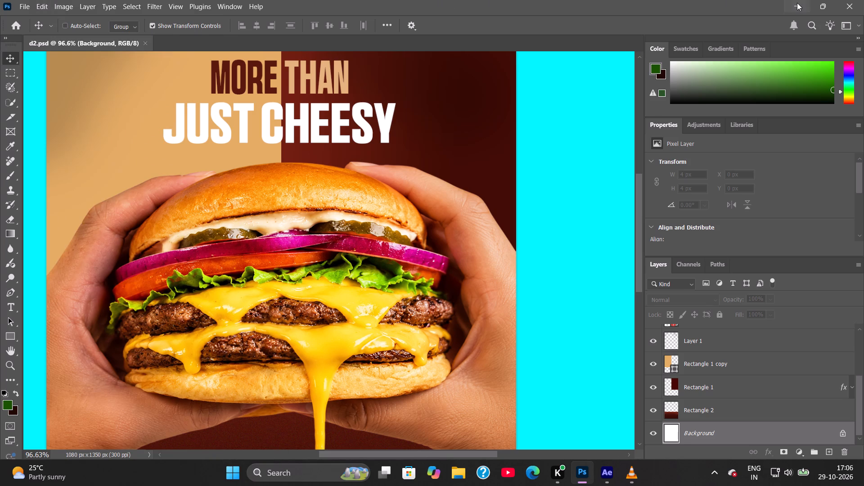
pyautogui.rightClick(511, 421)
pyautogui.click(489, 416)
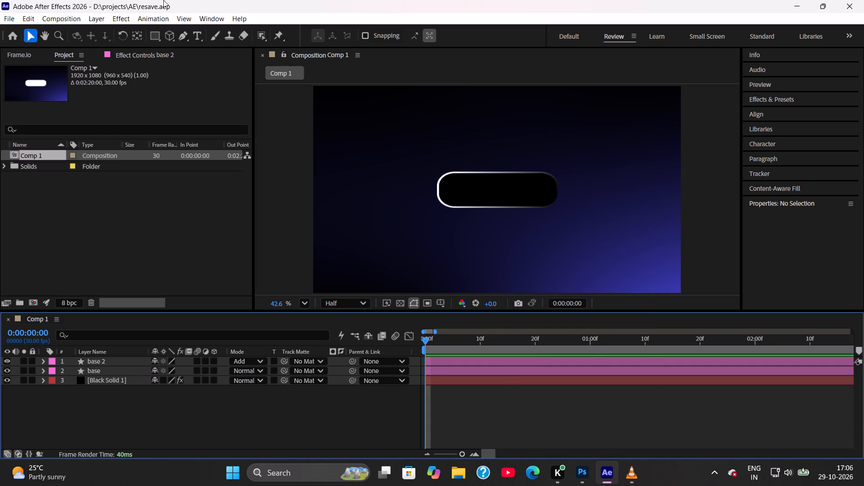
# Add a text layer reading "Our Client" inside the black rounded rectangle.
pyautogui.click(195, 36)
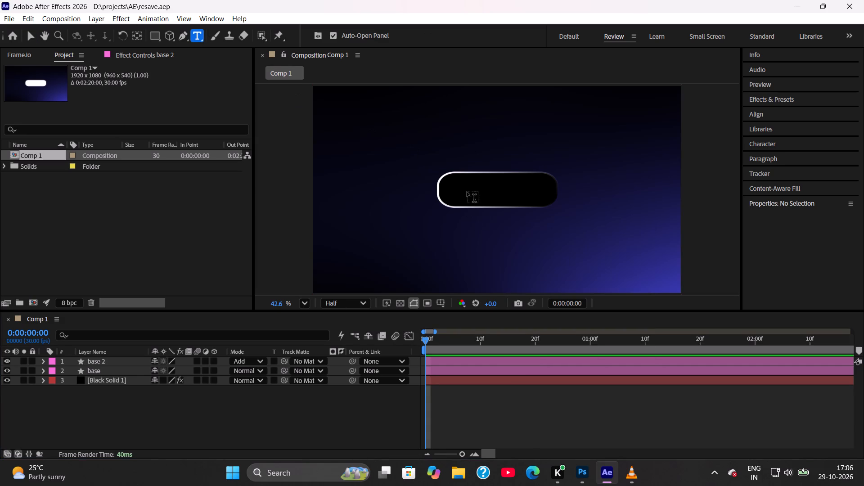
pyautogui.click(467, 192)
pyautogui.write('Our')
pyautogui.press('space')
pyautogui.write('Client')
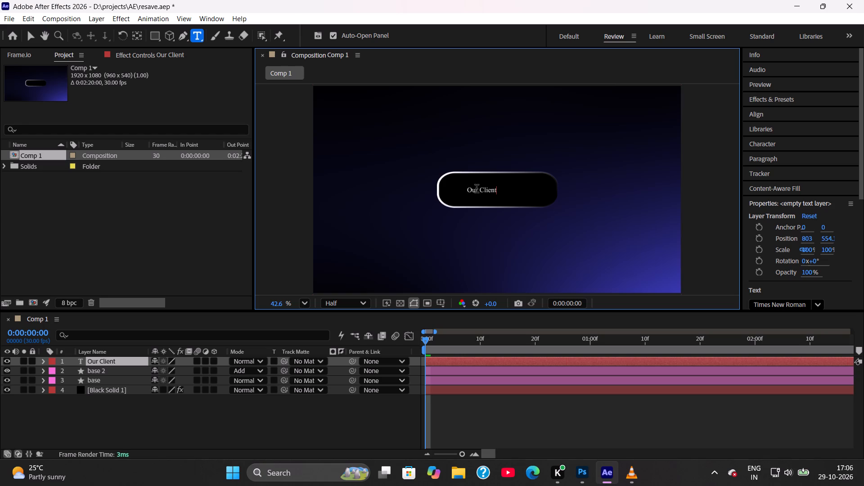
# Select the Our Client text and set its fill colour to pink, hex F367FA.
pyautogui.tripleClick(491, 190)
pyautogui.click(771, 145)
pyautogui.click(837, 163)
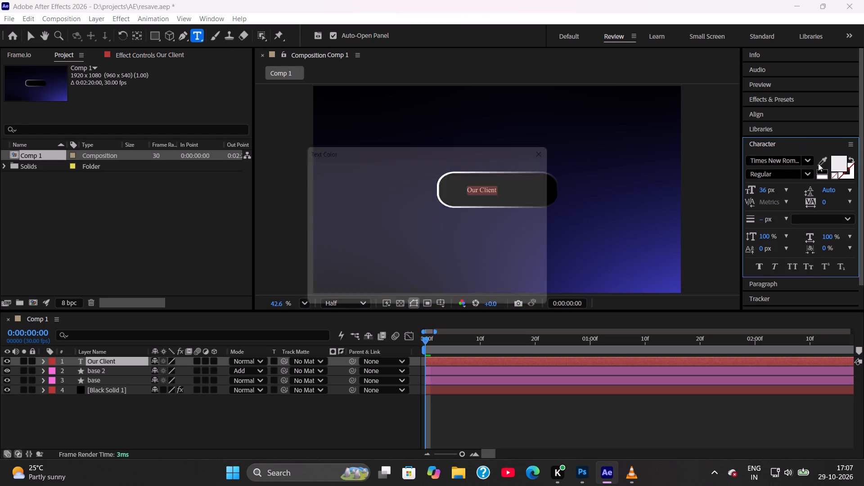
pyautogui.moveTo(437, 150); pyautogui.dragTo(277, 177)
pyautogui.moveTo(263, 222); pyautogui.dragTo(296, 180)
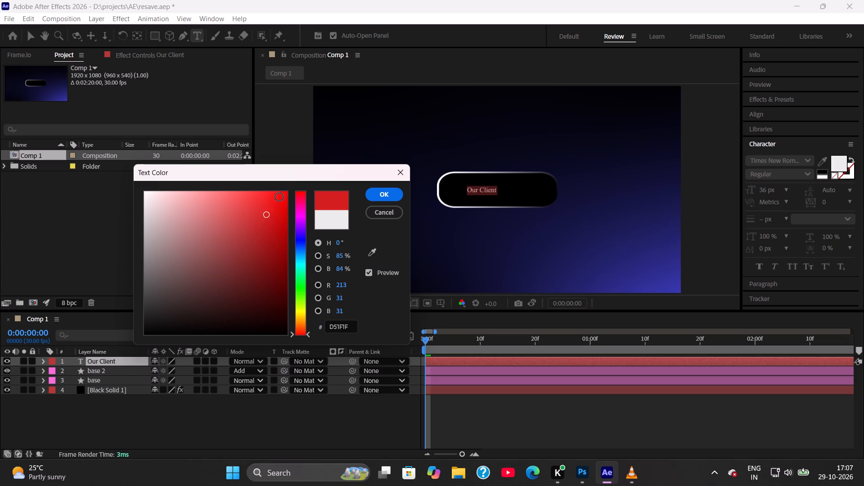
pyautogui.moveTo(296, 180); pyautogui.dragTo(331, 153)
pyautogui.click(297, 216)
pyautogui.moveTo(256, 214); pyautogui.dragTo(352, 142)
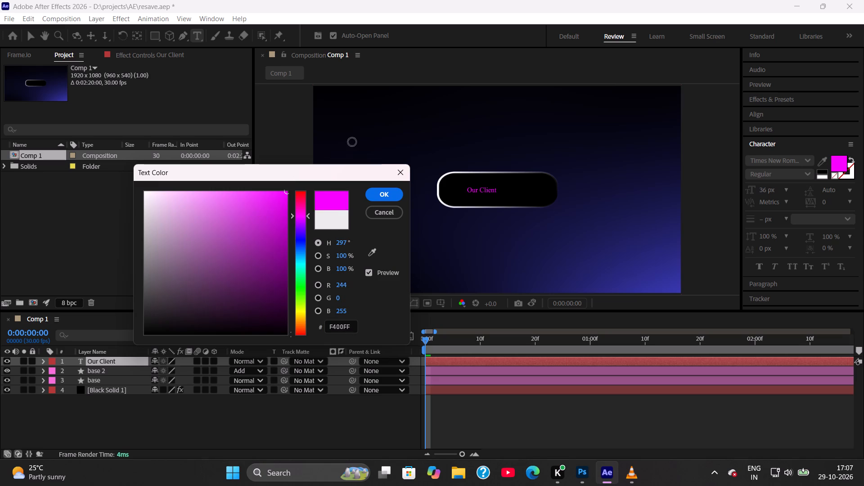
pyautogui.moveTo(352, 142); pyautogui.dragTo(362, 135)
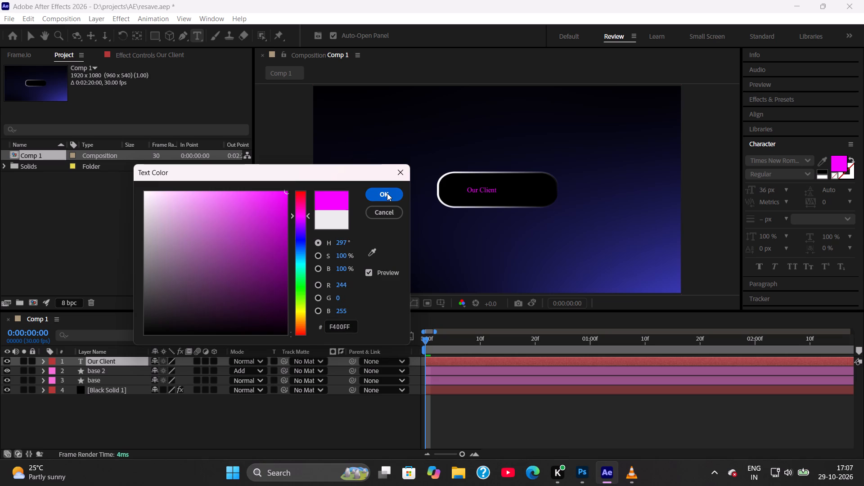
pyautogui.click(265, 196)
pyautogui.moveTo(258, 211); pyautogui.dragTo(255, 223)
pyautogui.click(254, 235)
pyautogui.moveTo(227, 228); pyautogui.dragTo(226, 221)
pyautogui.moveTo(222, 210); pyautogui.dragTo(221, 204)
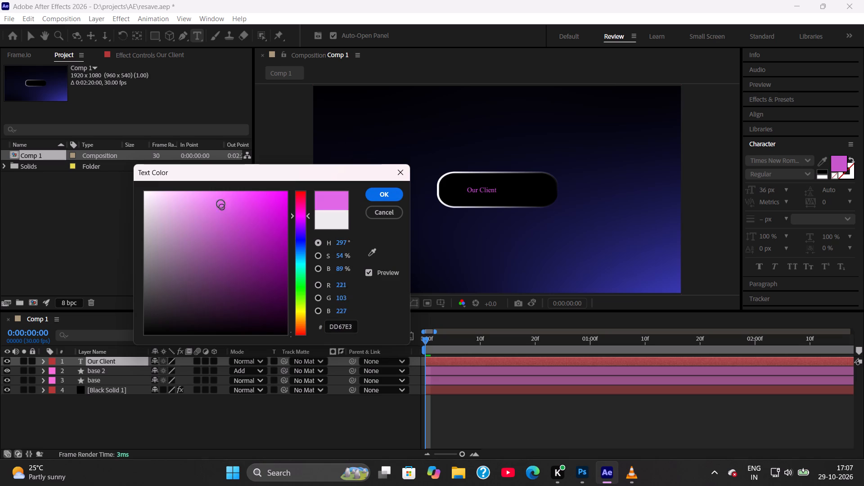
pyautogui.moveTo(221, 204); pyautogui.dragTo(221, 201)
pyautogui.click(218, 190)
pyautogui.click(215, 180)
pyautogui.click(228, 194)
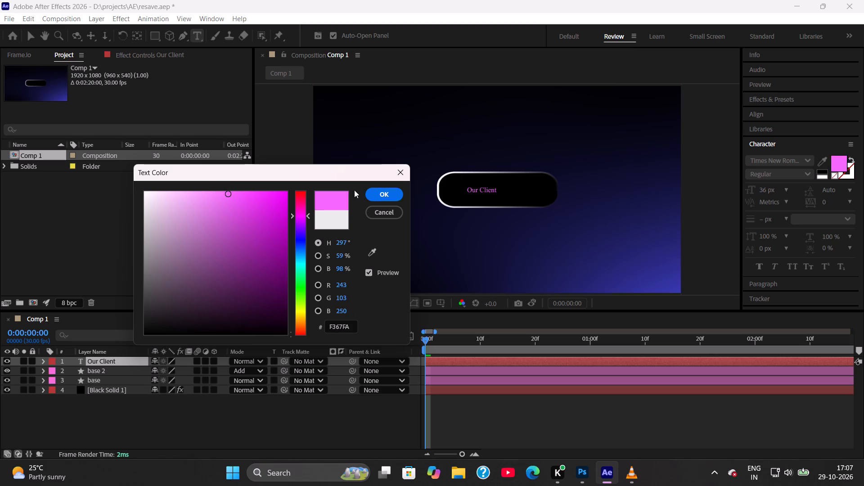
pyautogui.click(366, 194)
# Set the Our Client text to 76 px in Bold style and deselect the layer.
pyautogui.moveTo(762, 191); pyautogui.dragTo(786, 191)
pyautogui.click(806, 176)
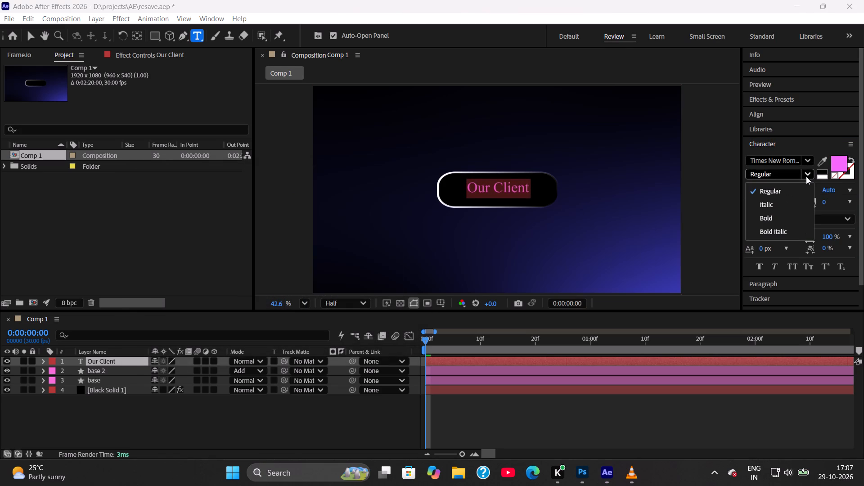
pyautogui.click(778, 218)
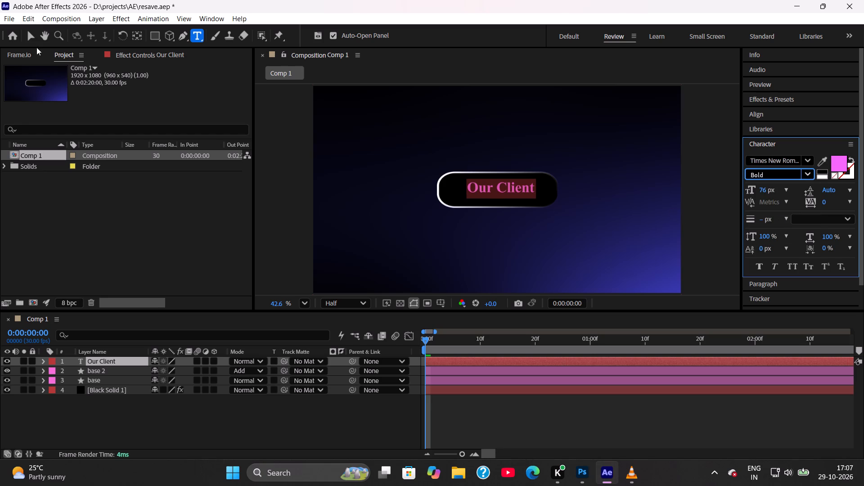
pyautogui.click(32, 37)
pyautogui.click(516, 412)
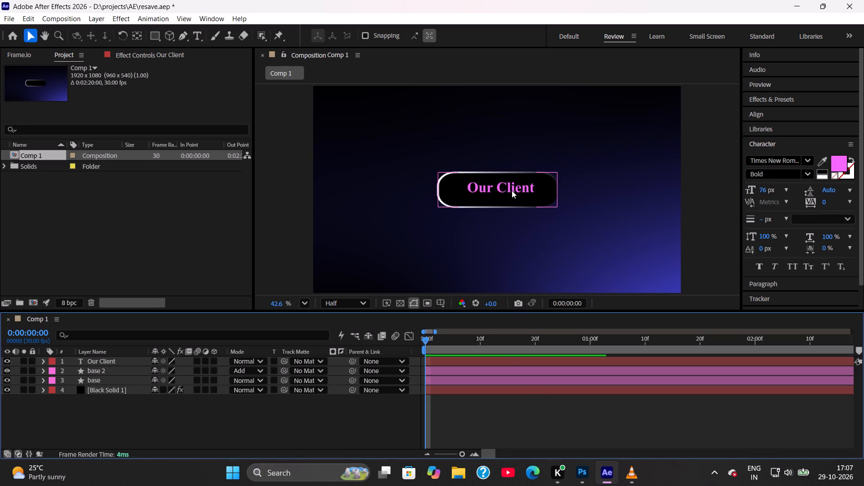
# Nudge the Our Client label slightly left inside the black rounded rectangle.
pyautogui.moveTo(511, 189); pyautogui.dragTo(507, 189)
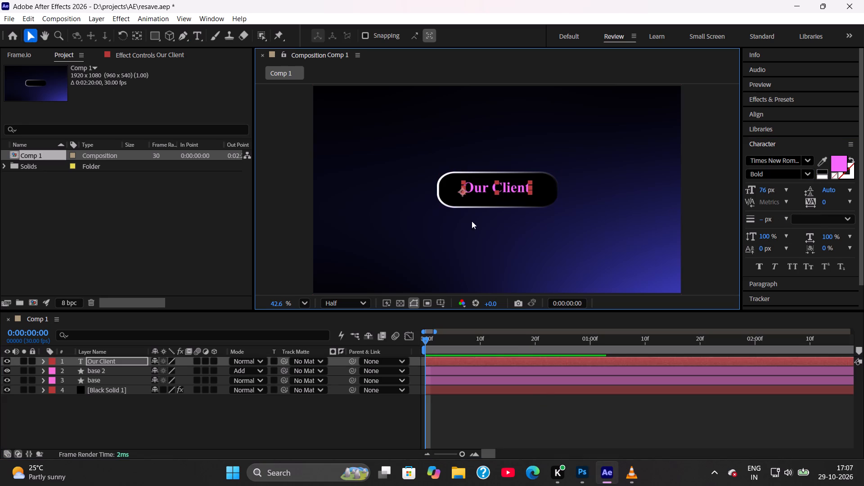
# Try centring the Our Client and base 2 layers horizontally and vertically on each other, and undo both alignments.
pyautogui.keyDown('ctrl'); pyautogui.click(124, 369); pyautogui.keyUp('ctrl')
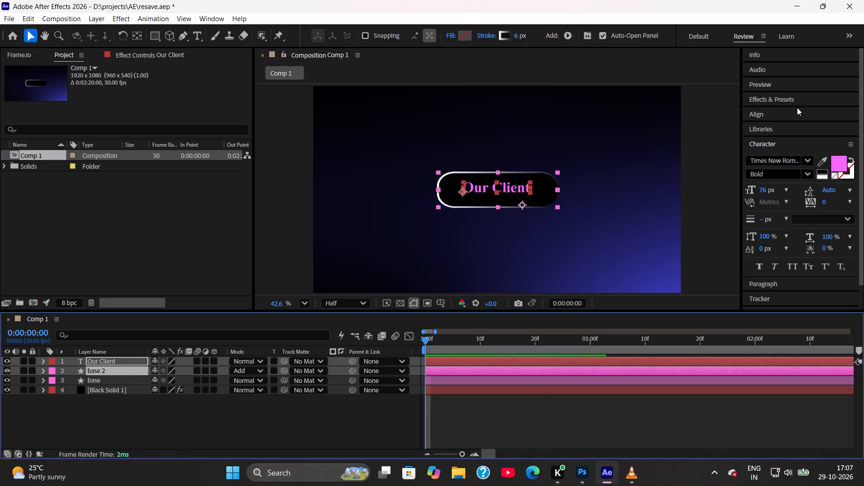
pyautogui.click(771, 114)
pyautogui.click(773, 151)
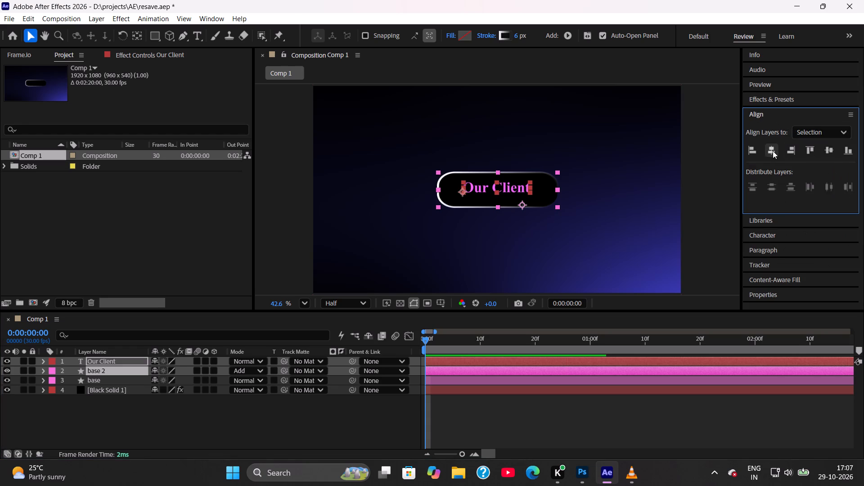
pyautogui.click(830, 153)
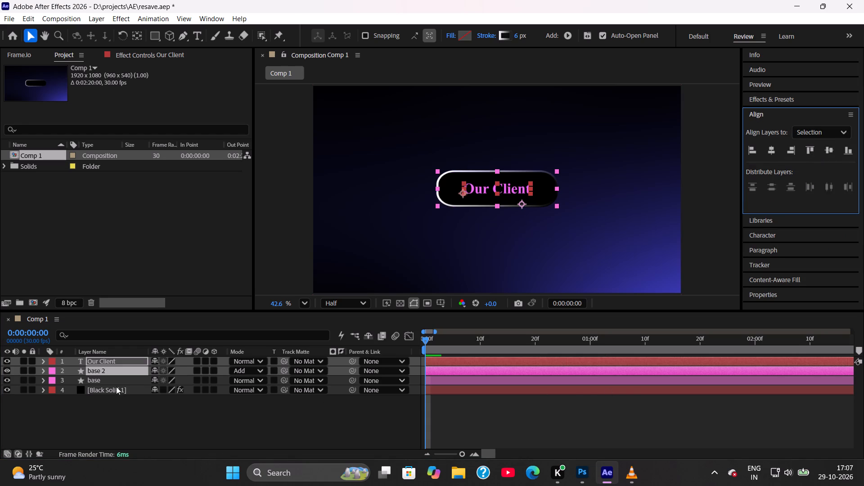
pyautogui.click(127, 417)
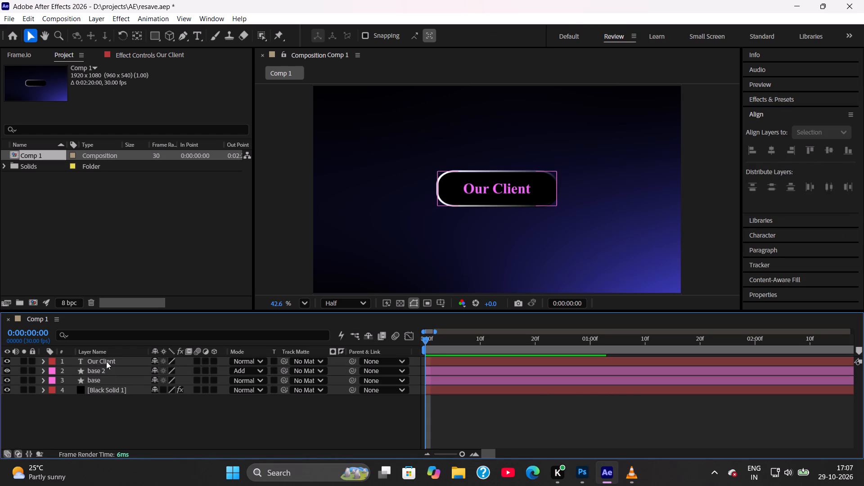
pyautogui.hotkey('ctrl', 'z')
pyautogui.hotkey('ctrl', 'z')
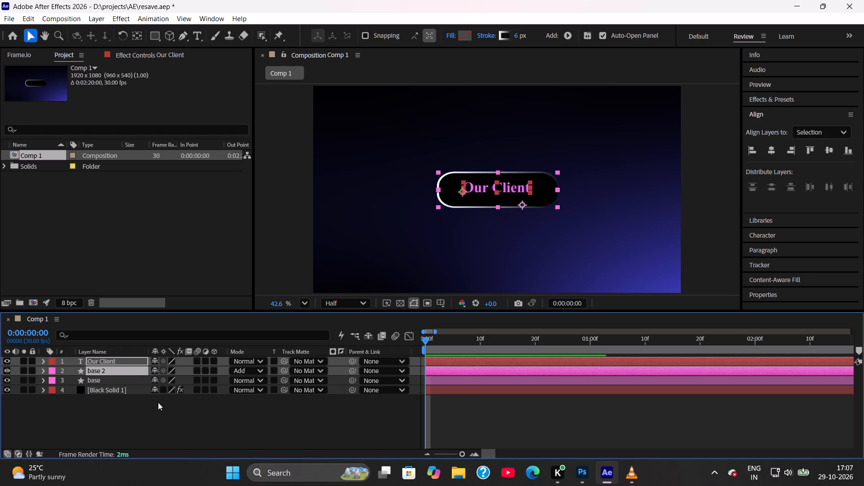
# Centre the Our Client, base 2 and base layers on each other horizontally and vertically, aligned to the selection.
pyautogui.click(115, 360)
pyautogui.keyDown('shift'); pyautogui.click(111, 382); pyautogui.keyUp('shift')
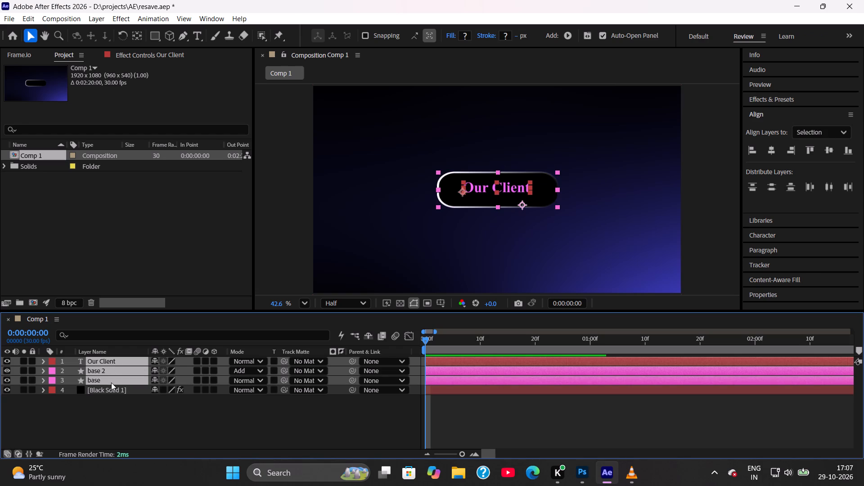
pyautogui.click(772, 153)
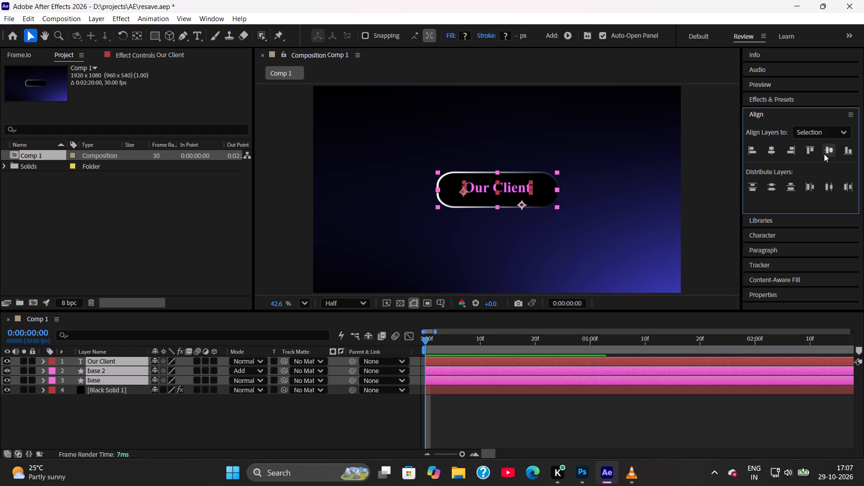
pyautogui.click(827, 153)
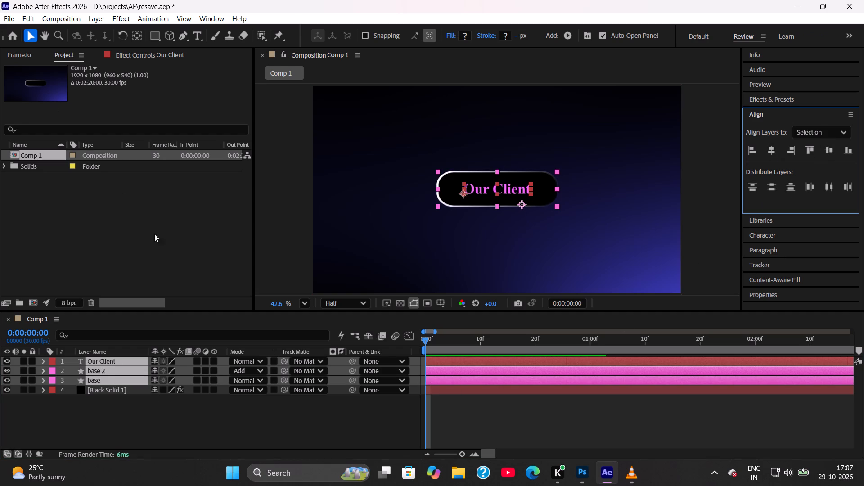
pyautogui.click(223, 427)
# Save the project with the label centred on both base layers.
pyautogui.rightClick(597, 0)
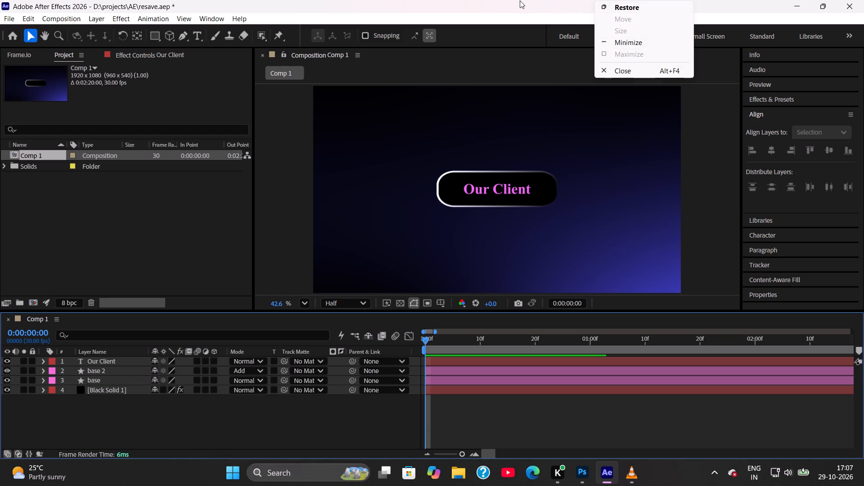
pyautogui.click(520, 0)
pyautogui.hotkey('ctrl', 's')
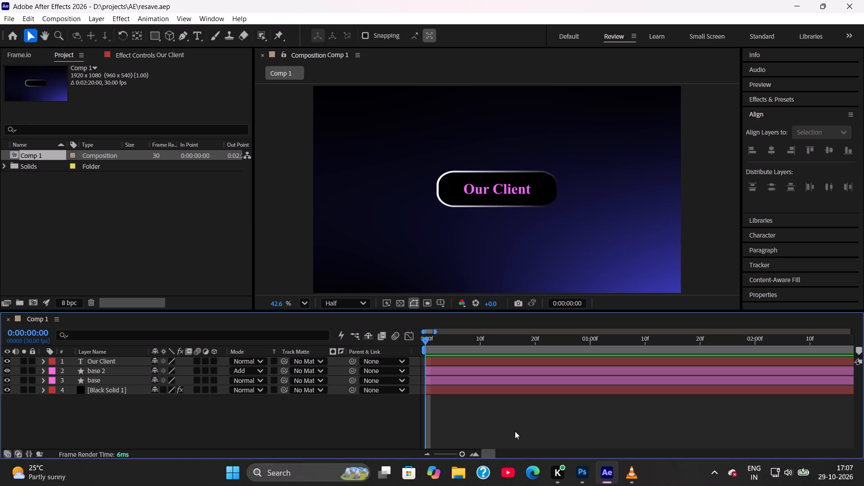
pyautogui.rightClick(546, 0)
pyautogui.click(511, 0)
# Shift all Size and Rotation keyframes of base 2 one frame later so the first ones sit at 0:00:01:03.
pyautogui.click(522, 369)
pyautogui.press('u')
pyautogui.moveTo(549, 342); pyautogui.dragTo(566, 345)
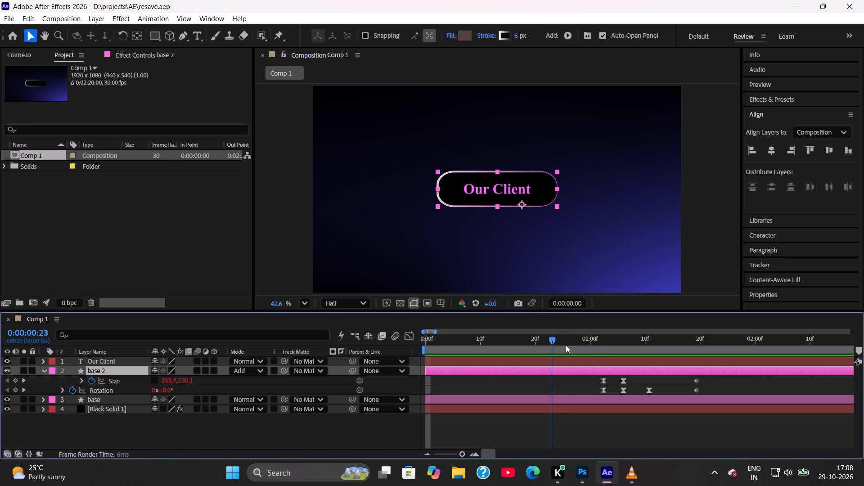
pyautogui.moveTo(566, 345); pyautogui.dragTo(603, 346)
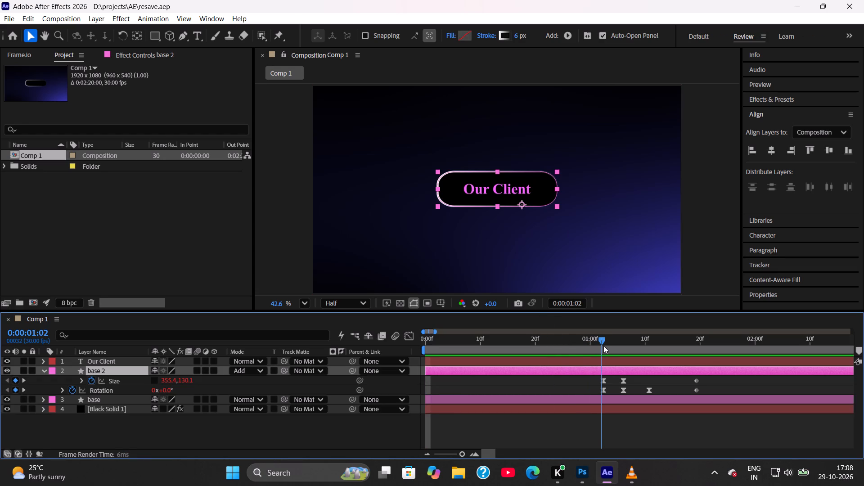
pyautogui.moveTo(603, 346); pyautogui.dragTo(602, 346)
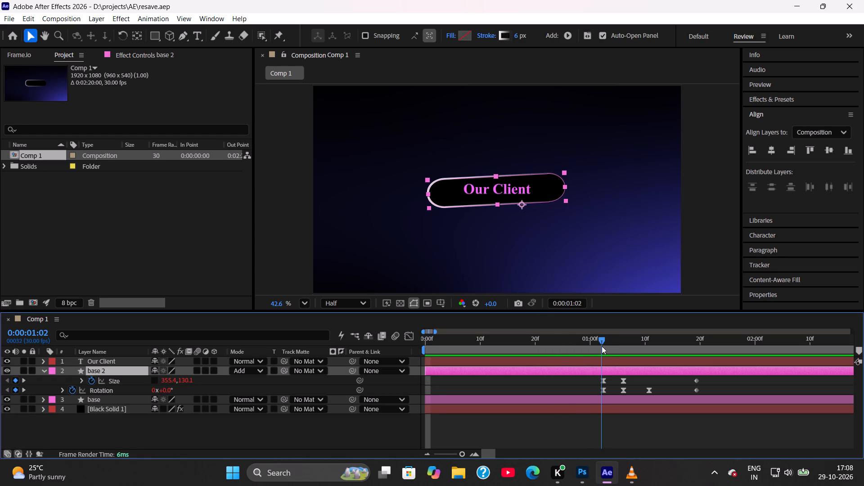
pyautogui.moveTo(602, 346); pyautogui.dragTo(606, 346)
pyautogui.moveTo(595, 382); pyautogui.dragTo(711, 391)
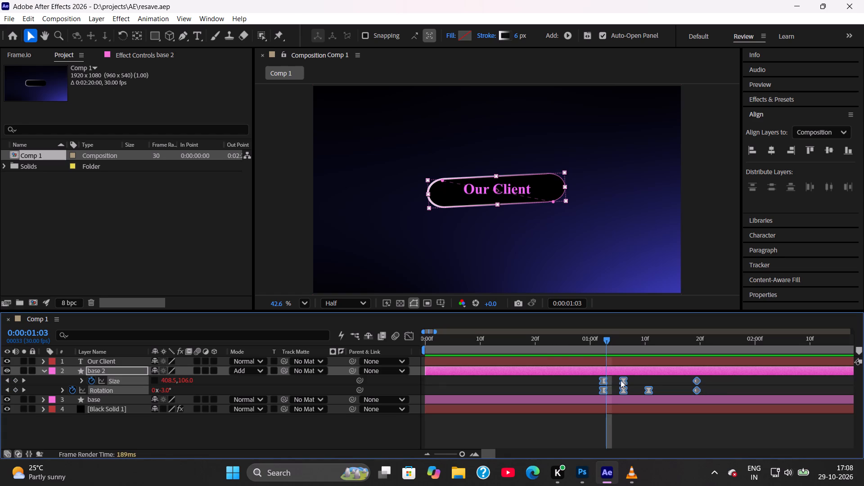
pyautogui.click(601, 381)
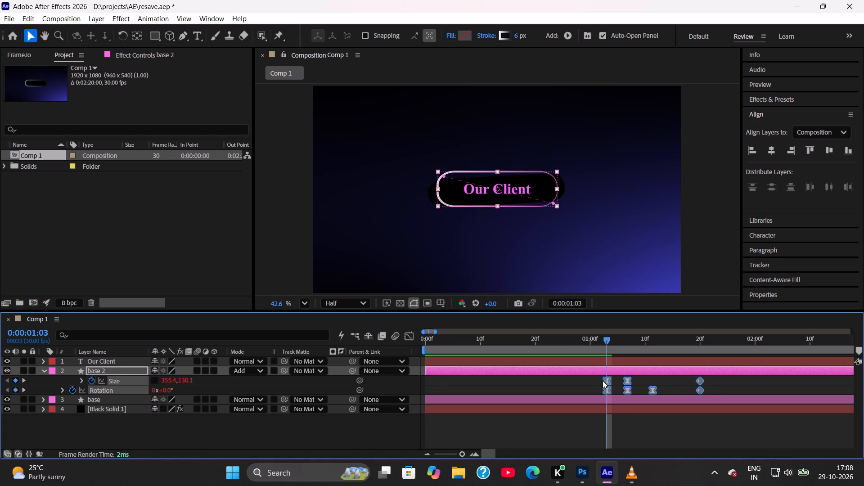
pyautogui.click(613, 419)
# Save the project with base 2's shifted keyframes.
pyautogui.write('====---')
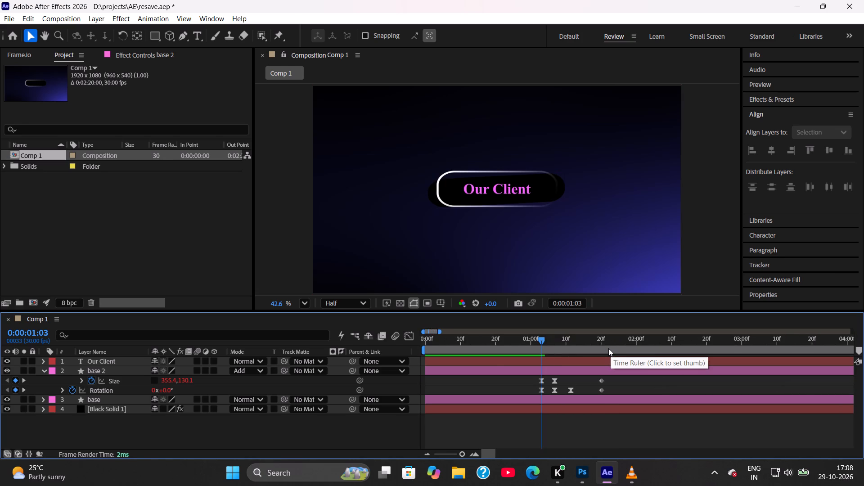
pyautogui.hotkey('ctrl', 's')
# Add a Position keyframe to the Our Client layer at 0:00:01:03.
pyautogui.click(552, 364)
pyautogui.press('p')
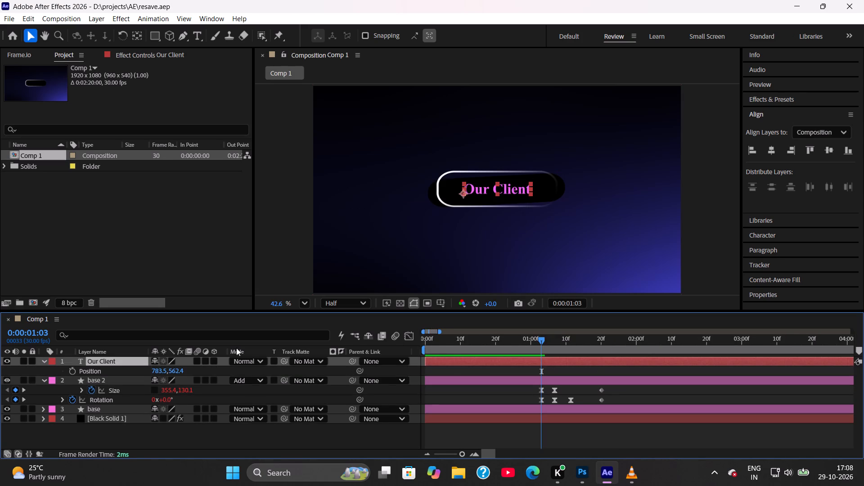
pyautogui.click(71, 373)
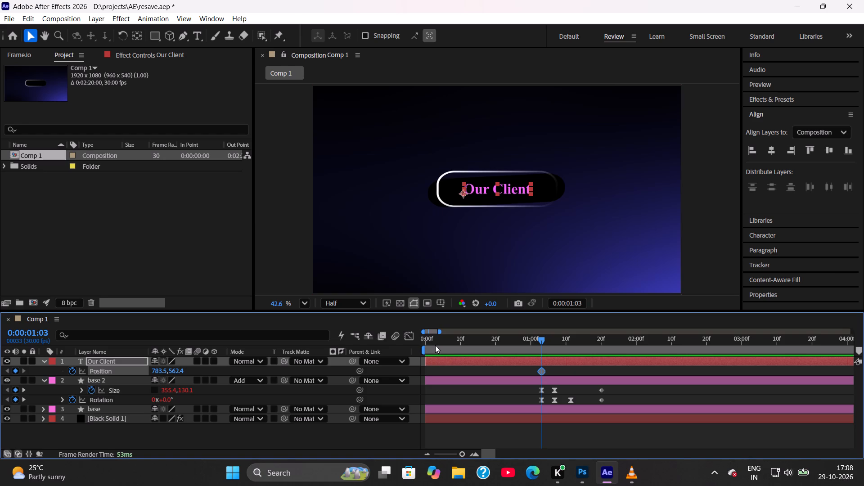
# At 0:00:01:20, move the Our Client label up near the top of the expanded panel, setting its Position to 783.5, 262.4.
pyautogui.click(561, 342)
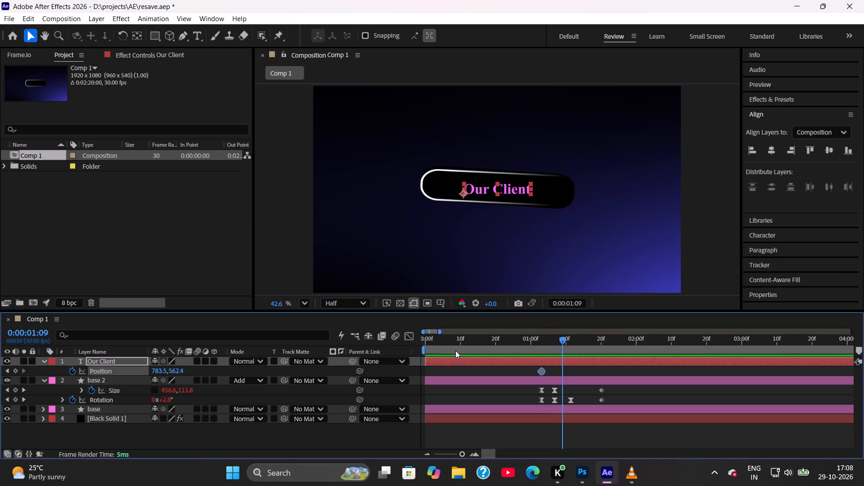
pyautogui.doubleClick(26, 398)
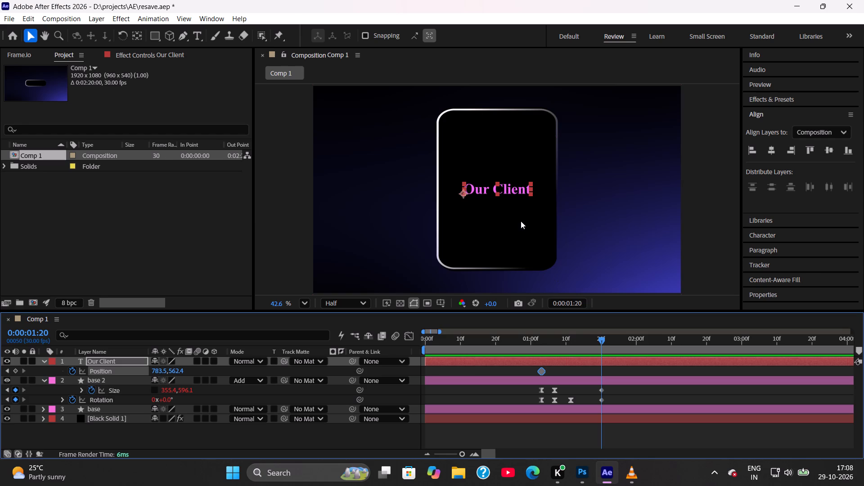
pyautogui.click(309, 304)
pyautogui.click(316, 84)
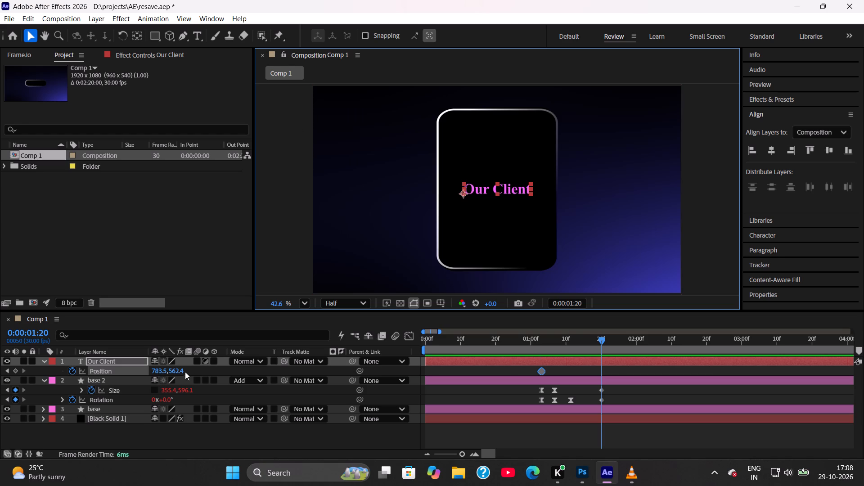
pyautogui.moveTo(180, 373); pyautogui.dragTo(0, 384)
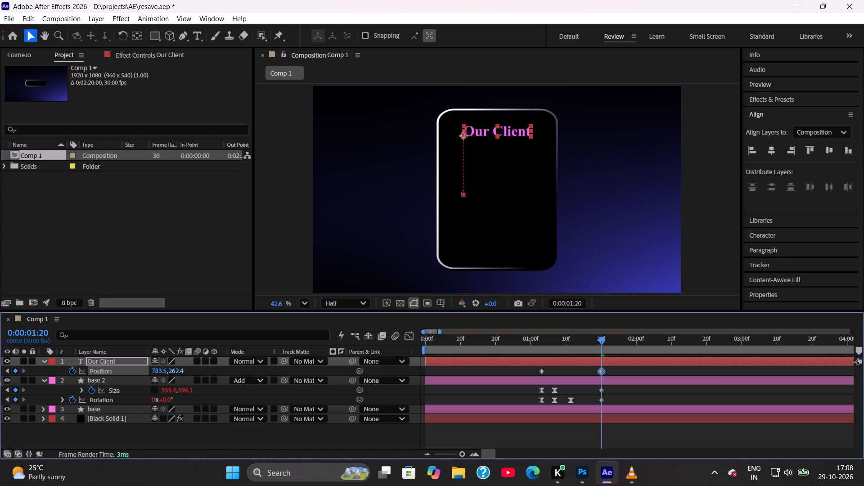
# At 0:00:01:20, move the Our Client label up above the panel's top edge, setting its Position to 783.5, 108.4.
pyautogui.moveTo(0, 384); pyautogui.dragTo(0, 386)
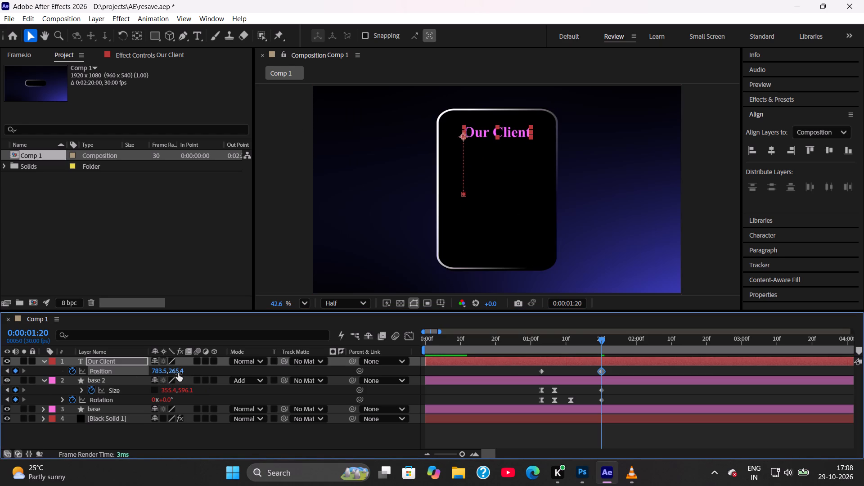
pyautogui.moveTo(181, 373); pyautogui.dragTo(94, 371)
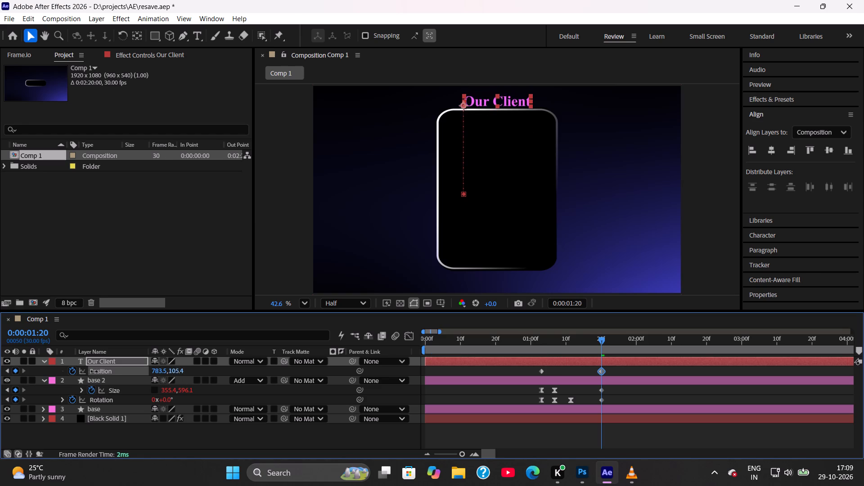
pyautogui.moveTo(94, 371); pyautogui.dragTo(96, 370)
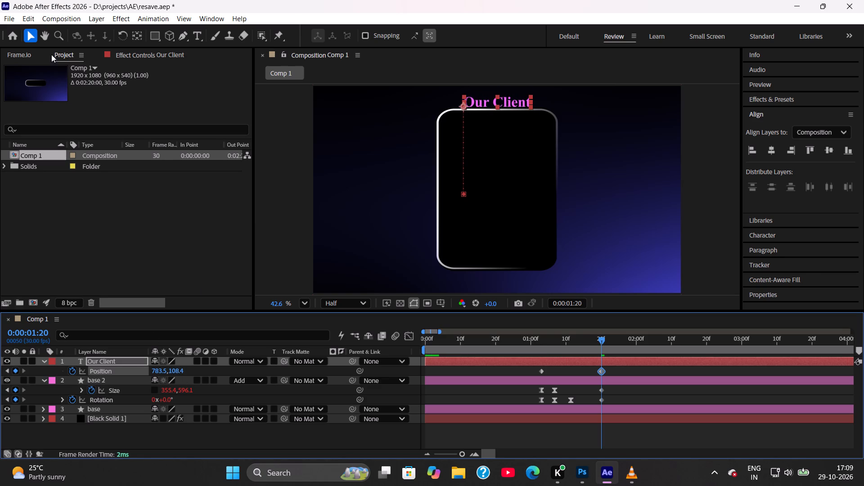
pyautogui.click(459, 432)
# Unlock Comp 1's aspect ratio, set the composition height to 900 px, and save the project.
pyautogui.hotkey('ctrl', 'k')
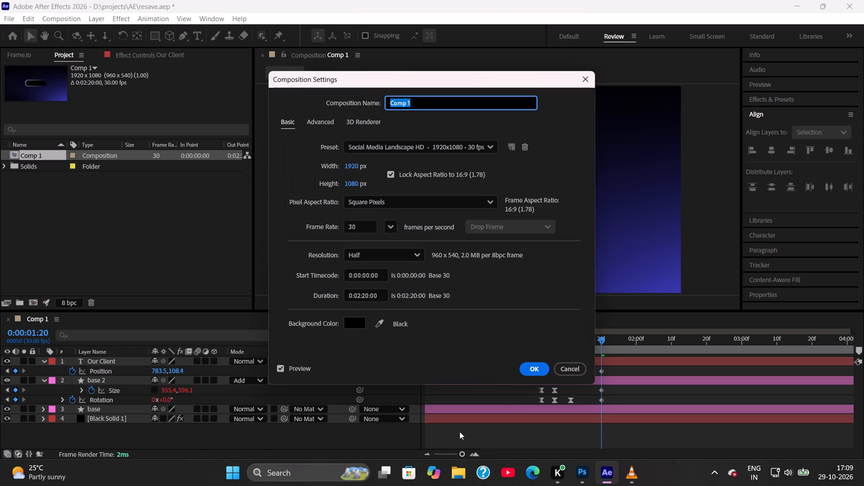
pyautogui.click(390, 177)
pyautogui.moveTo(420, 78); pyautogui.dragTo(214, 212)
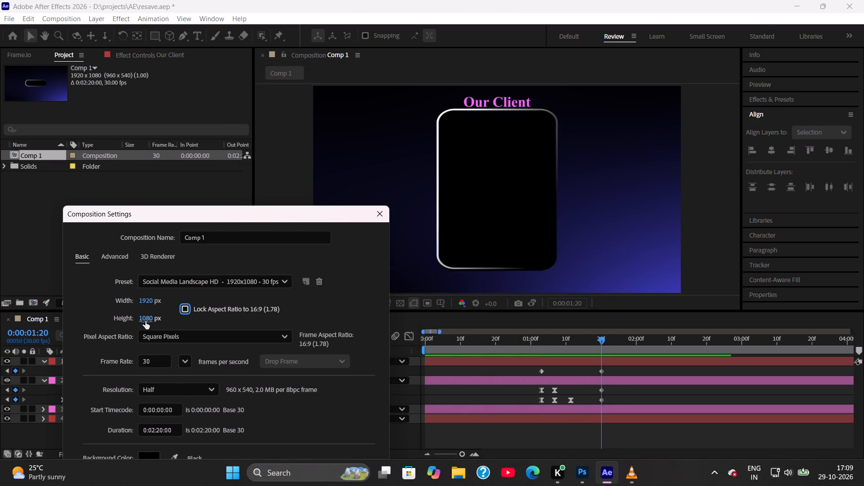
pyautogui.moveTo(145, 321); pyautogui.dragTo(0, 332)
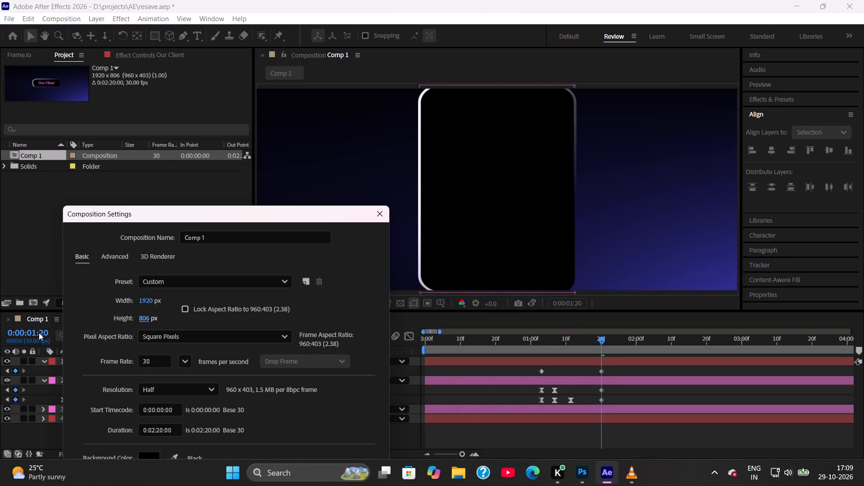
pyautogui.click(144, 321)
pyautogui.write('90')
pyautogui.press('0')
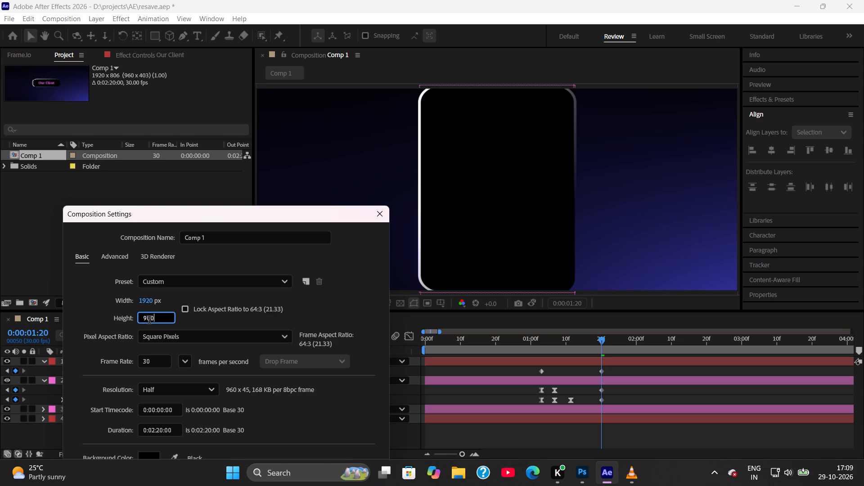
pyautogui.click(183, 295)
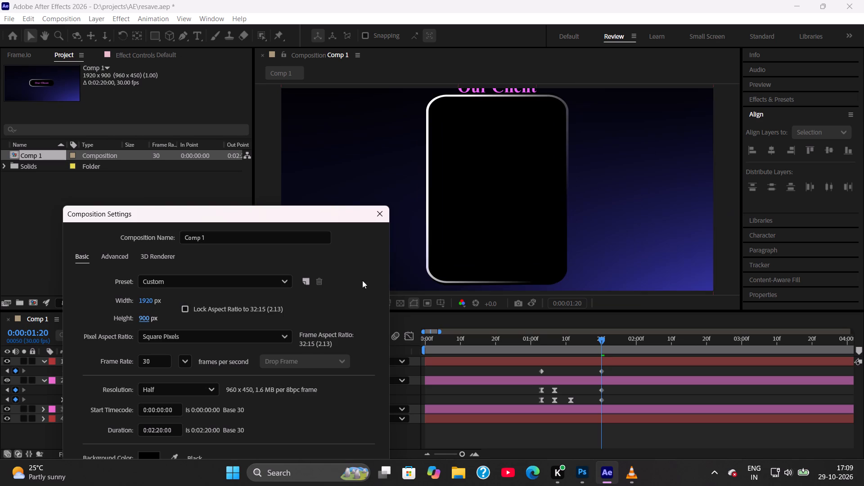
pyautogui.moveTo(288, 213); pyautogui.dragTo(282, 93)
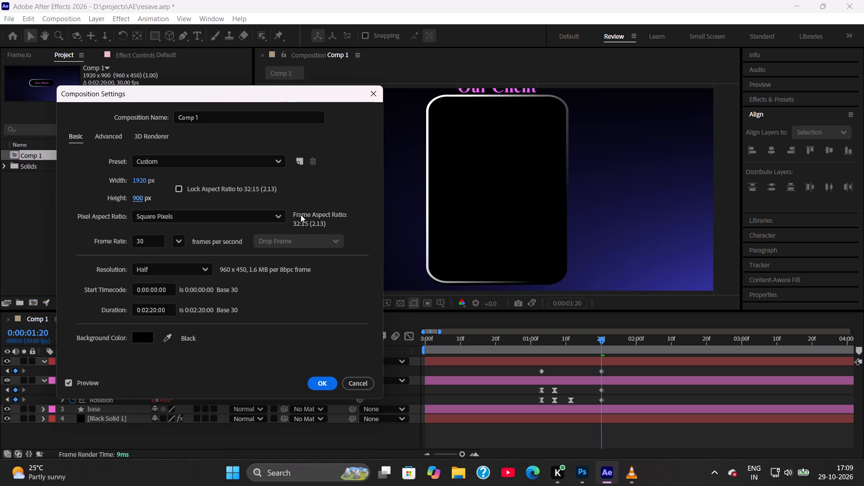
pyautogui.click(325, 381)
pyautogui.hotkey('ctrl', 's')
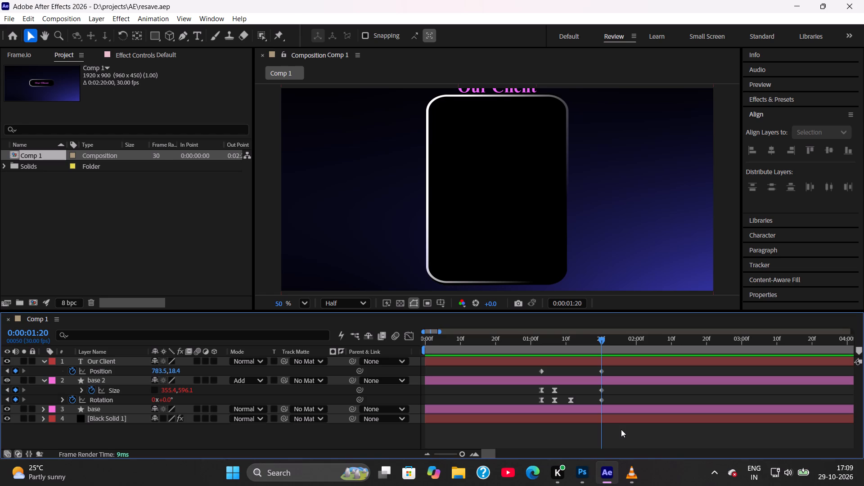
# At the 0:00:01:20 keyframe, raise the Our Client label to Position 783.5, -2.6 and save the project.
pyautogui.press('space')
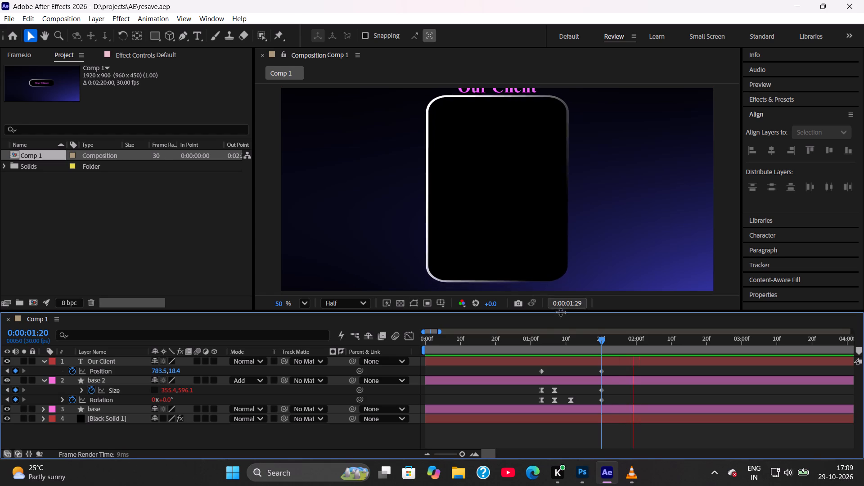
pyautogui.press('space')
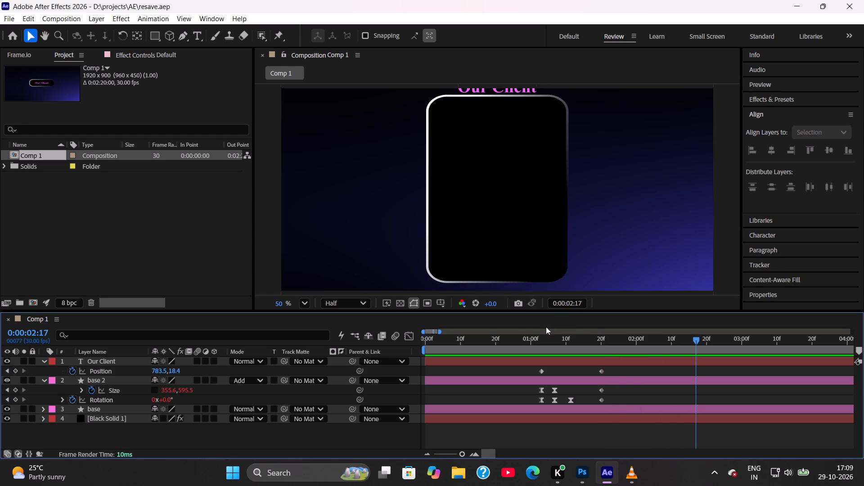
pyautogui.click(6, 371)
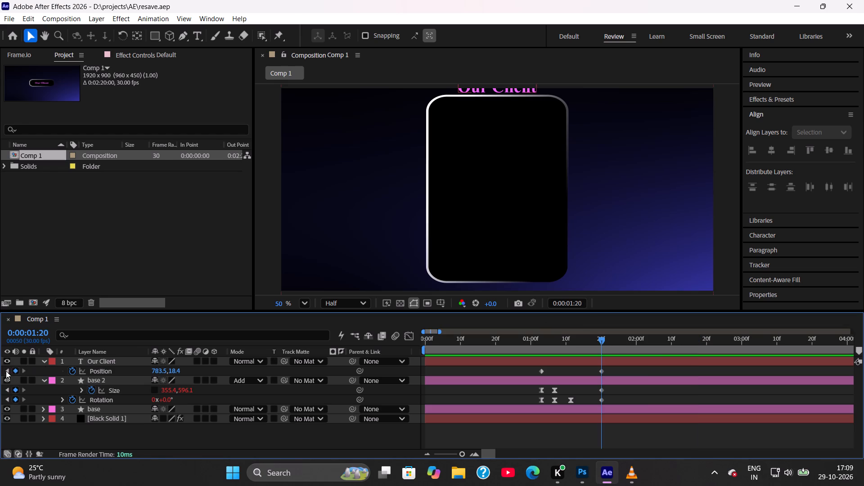
pyautogui.scroll(-3, 448, 177)
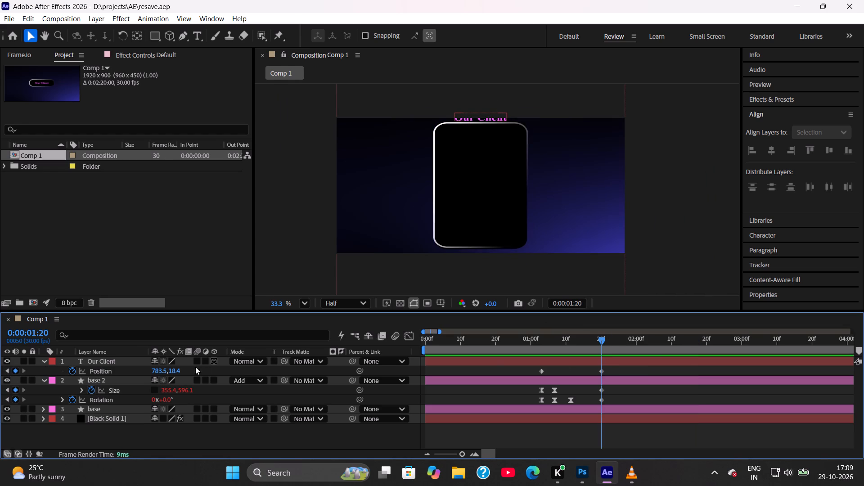
pyautogui.moveTo(174, 370); pyautogui.dragTo(140, 370)
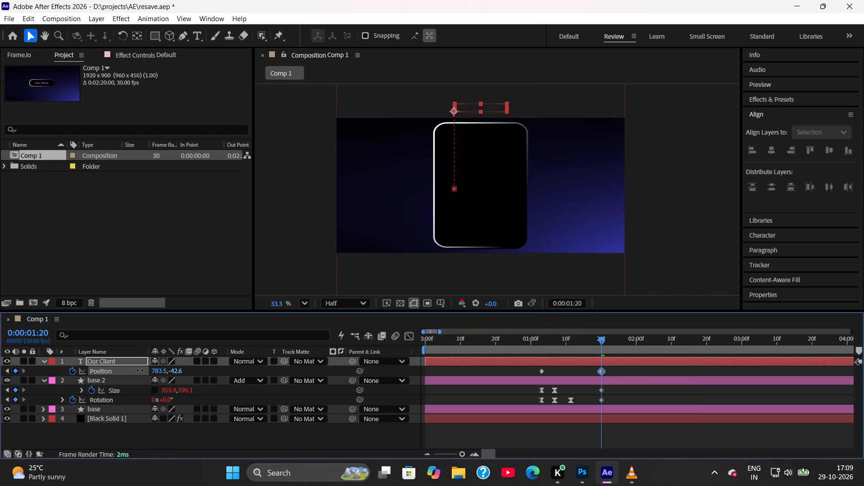
pyautogui.moveTo(140, 370); pyautogui.dragTo(162, 371)
pyautogui.click(588, 426)
pyautogui.hotkey('ctrl', 's')
# Play back the animation from its start and around the expansion to check the label's upward movement against the panel.
pyautogui.moveTo(551, 341); pyautogui.dragTo(526, 346)
pyautogui.press('space')
pyautogui.press('space')
pyautogui.moveTo(544, 345); pyautogui.dragTo(523, 346)
pyautogui.press('space')
pyautogui.press('space')
pyautogui.moveTo(507, 340); pyautogui.dragTo(406, 343)
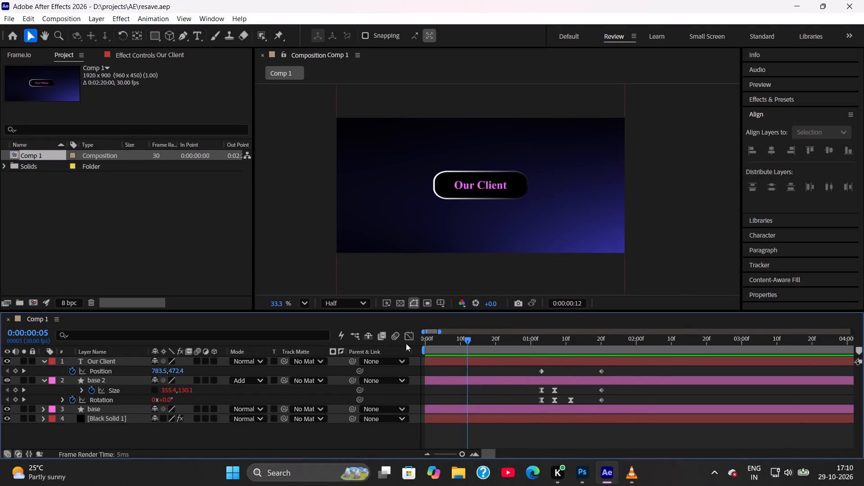
pyautogui.moveTo(406, 343); pyautogui.dragTo(404, 343)
pyautogui.press('space')
pyautogui.moveTo(603, 0); pyautogui.dragTo(596, 0, button='right')
pyautogui.click(561, 0)
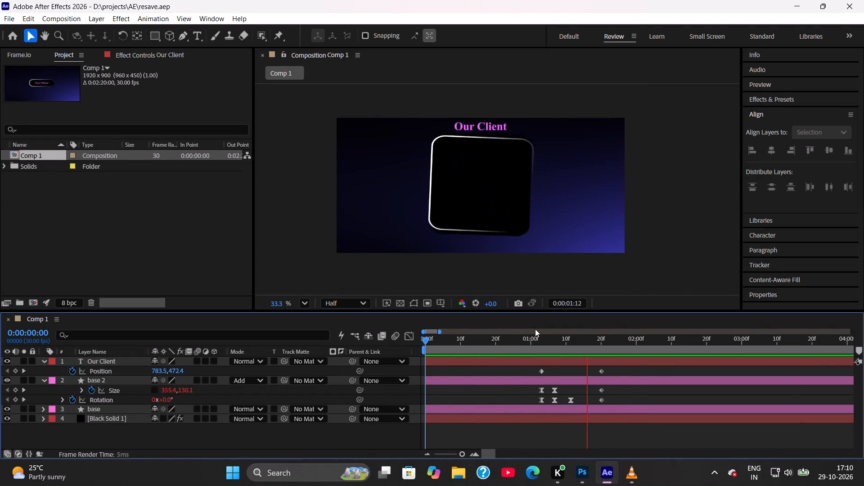
pyautogui.press('space')
pyautogui.moveTo(531, 337); pyautogui.dragTo(523, 339)
pyautogui.hotkey('ctrl', 's')
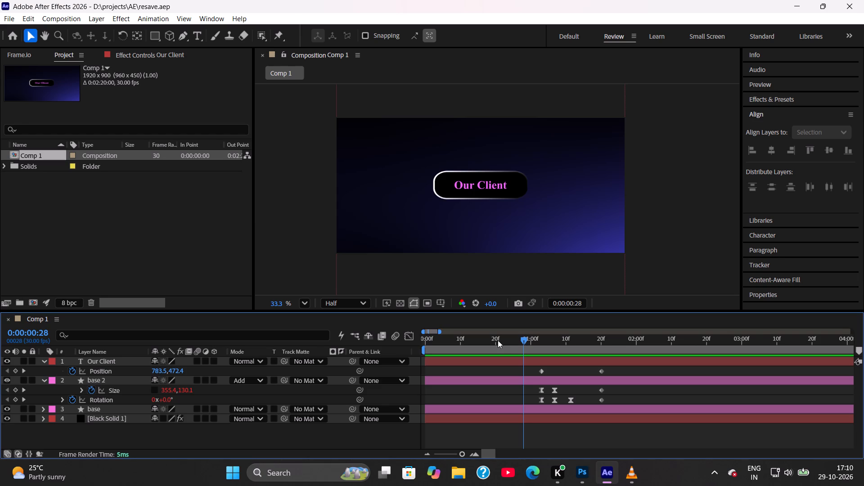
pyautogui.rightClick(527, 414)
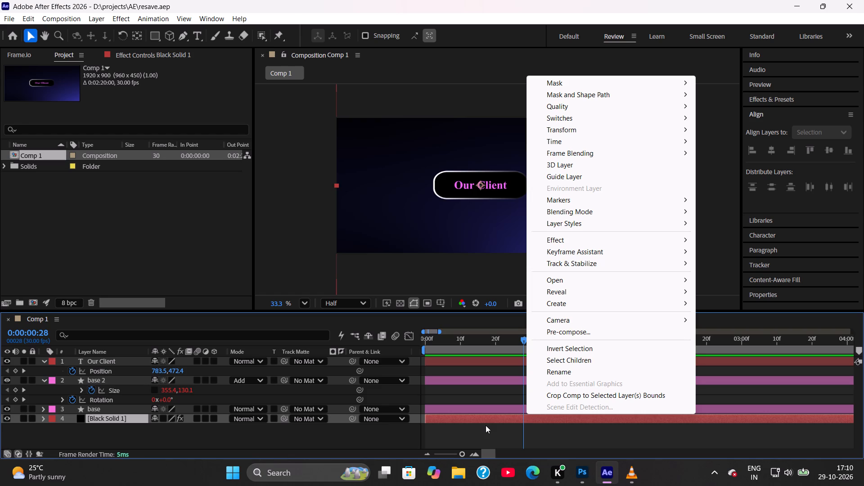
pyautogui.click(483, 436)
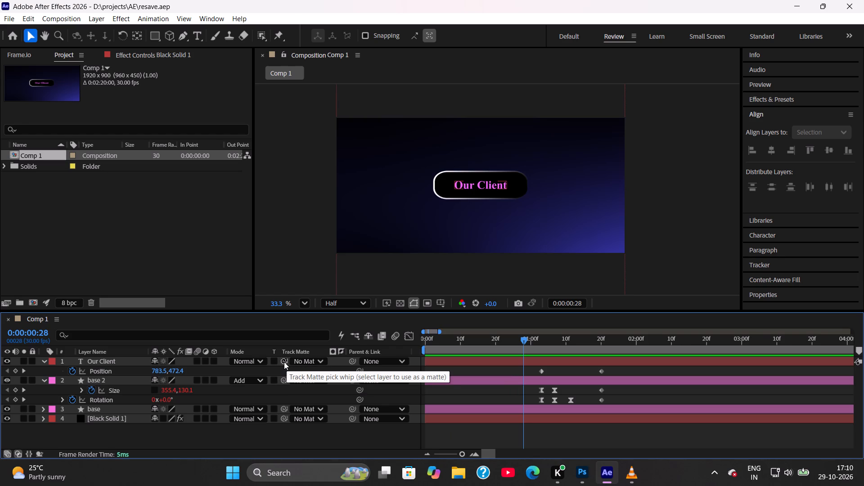
# Set the base layer as the Our Client layer's track matte, make base visible again, preview the result, and save.
pyautogui.moveTo(284, 362); pyautogui.dragTo(105, 407)
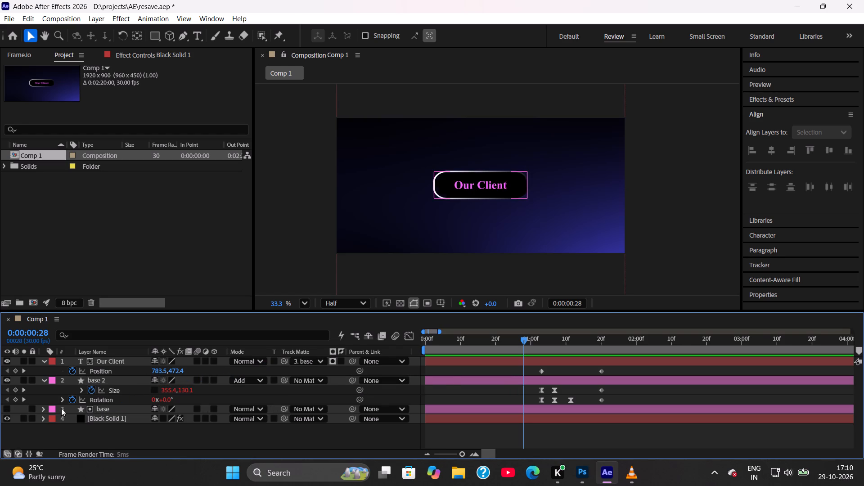
pyautogui.click(7, 408)
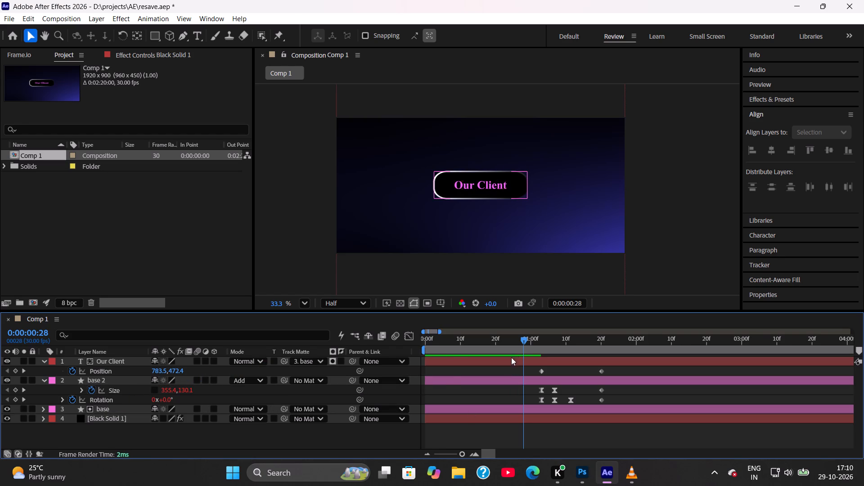
pyautogui.moveTo(518, 342); pyautogui.dragTo(501, 343)
pyautogui.press('space')
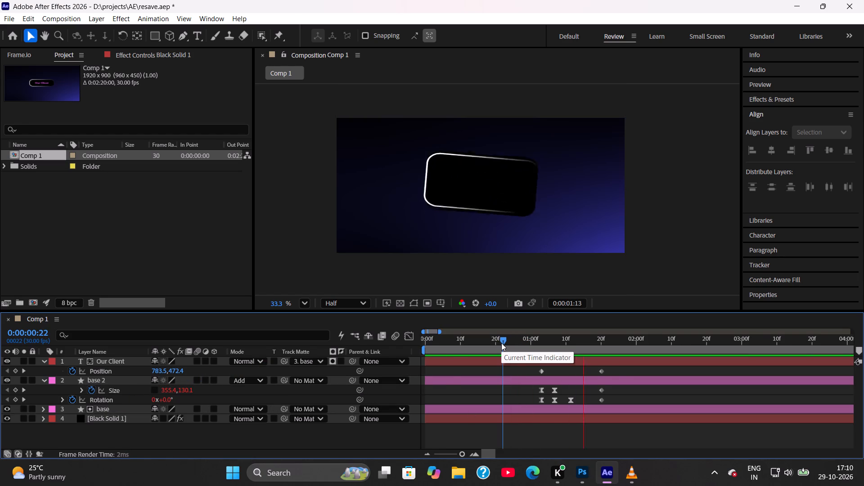
pyautogui.press('space')
pyautogui.moveTo(501, 343); pyautogui.dragTo(496, 343)
pyautogui.press('space')
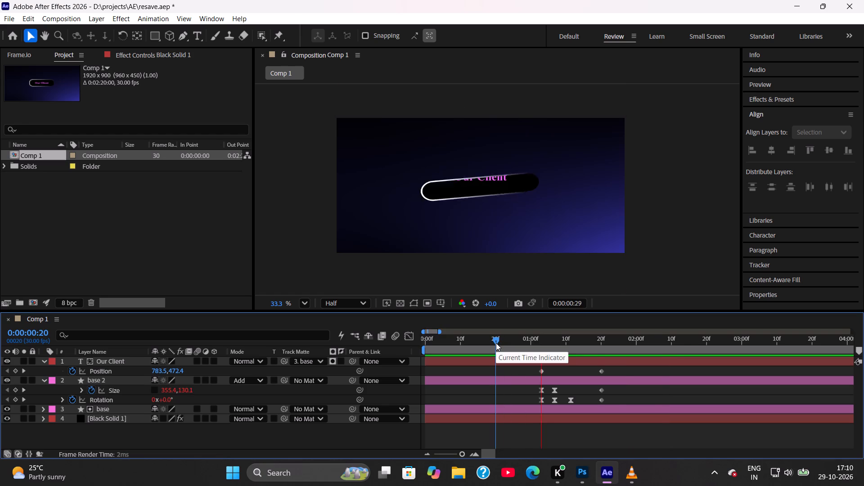
pyautogui.press('space')
pyautogui.click(552, 436)
pyautogui.hotkey('ctrl', 's')
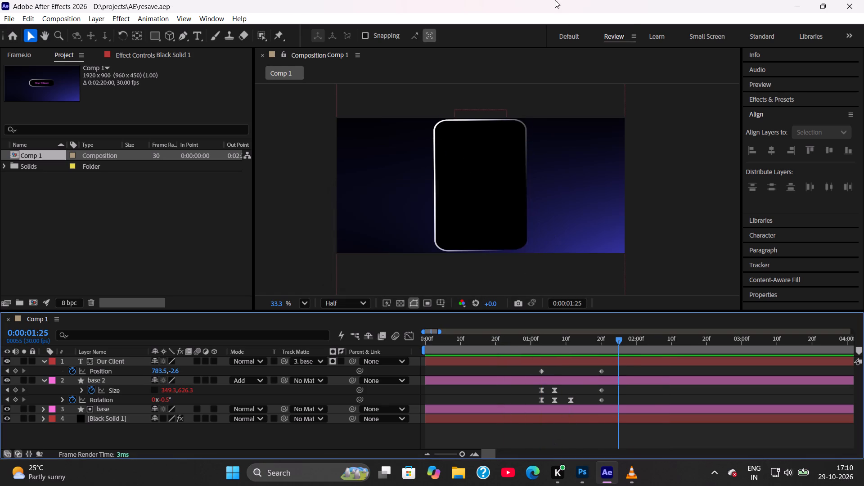
# Replay the expansion from the start and from just before it begins to examine how the matted label disappears.
pyautogui.moveTo(552, 0); pyautogui.dragTo(535, 0, button='right')
pyautogui.click(513, 0)
pyautogui.moveTo(502, 339); pyautogui.dragTo(413, 340)
pyautogui.press('space')
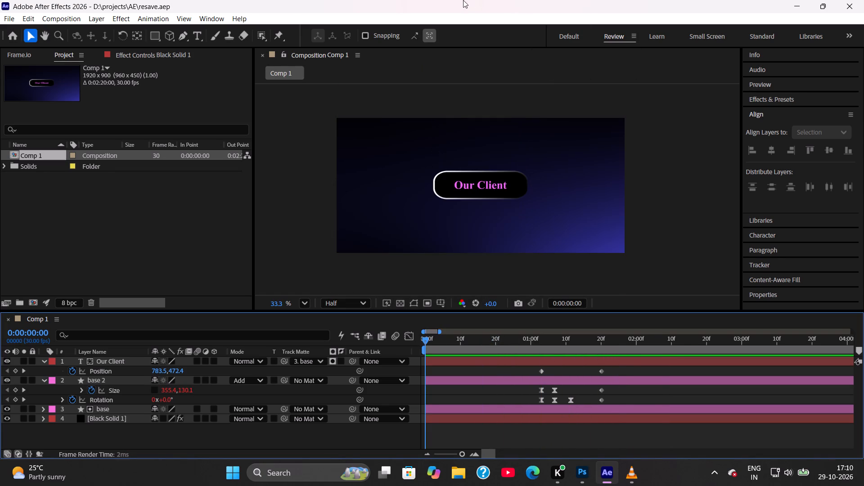
pyautogui.moveTo(463, 0); pyautogui.dragTo(442, 0, button='right')
pyautogui.moveTo(425, 0); pyautogui.dragTo(417, 0, button='right')
pyautogui.click(399, 0)
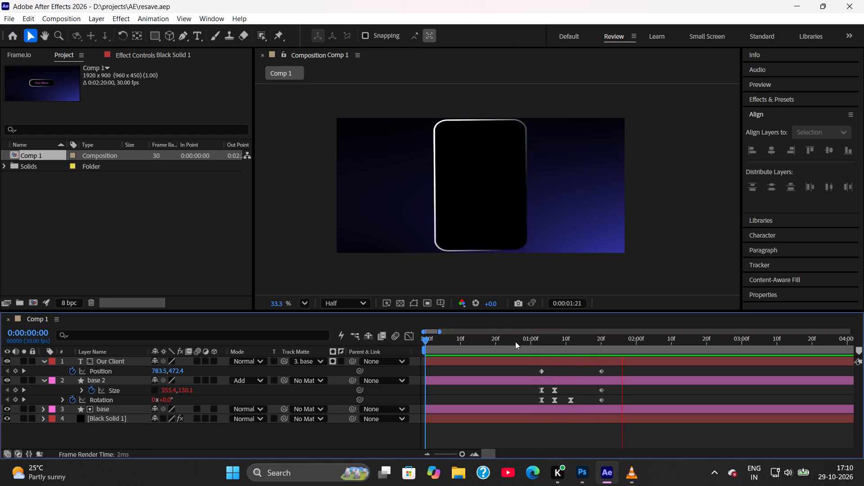
pyautogui.press('space')
pyautogui.click(511, 342)
pyautogui.press('space')
pyautogui.moveTo(547, 0); pyautogui.dragTo(537, 0, button='right')
pyautogui.click(495, 0)
pyautogui.press('space')
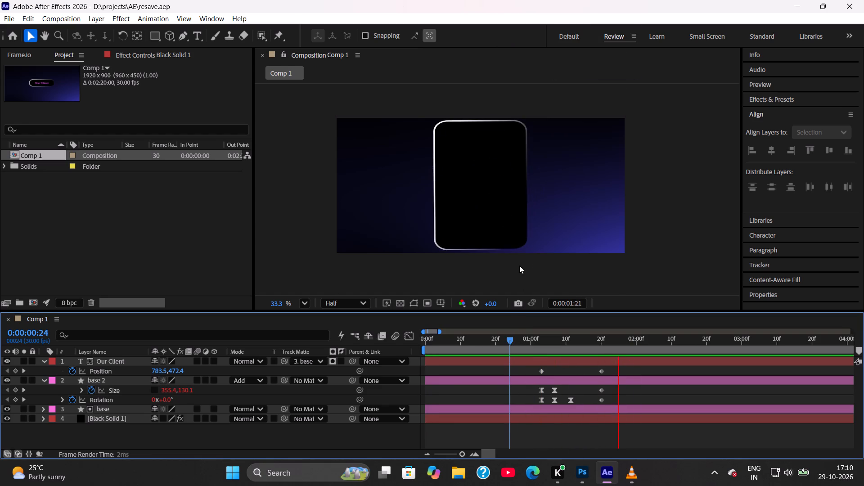
pyautogui.click(513, 342)
pyautogui.press('space')
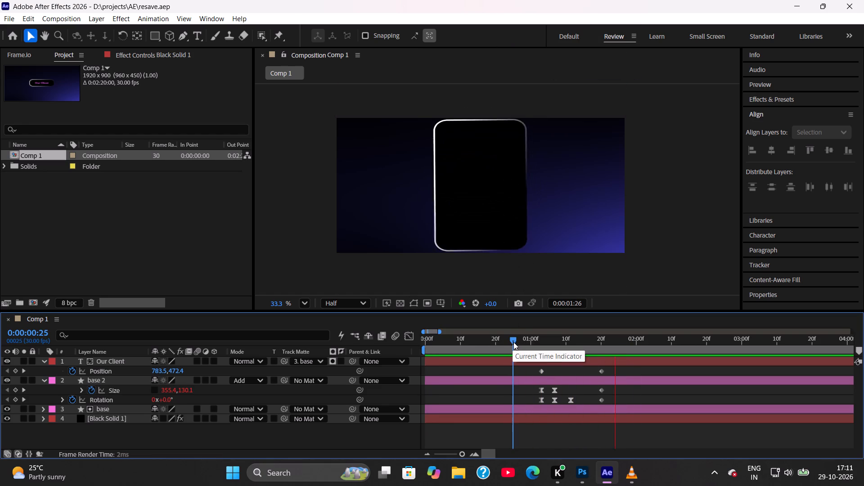
pyautogui.moveTo(512, 342); pyautogui.dragTo(503, 345)
pyautogui.press('space')
pyautogui.press('space')
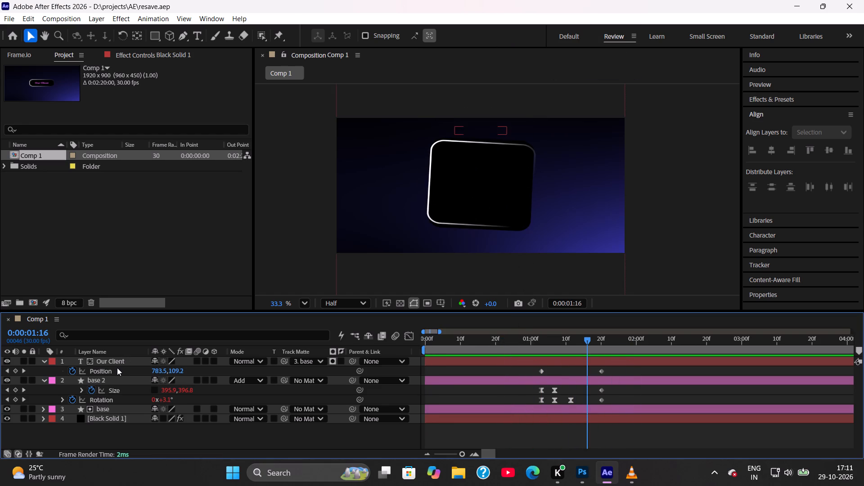
# Apply Easy Ease to both Position keyframes of the Our Client layer and save the project.
pyautogui.click(117, 368)
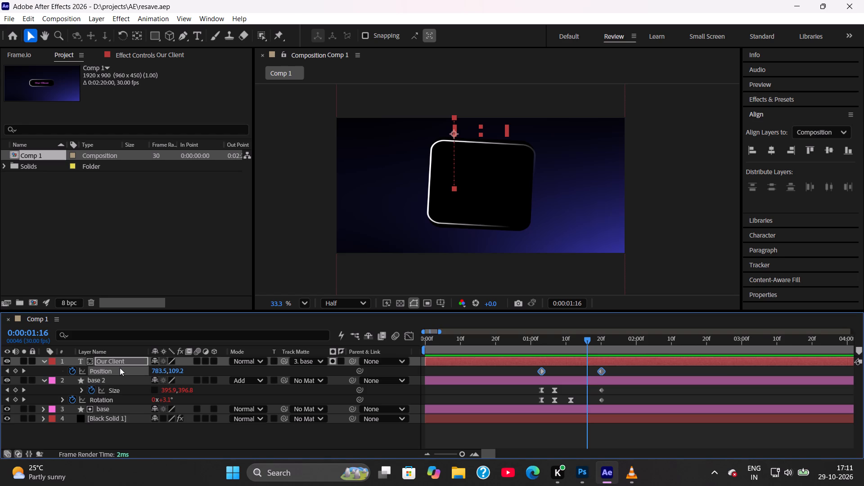
pyautogui.press('F9')
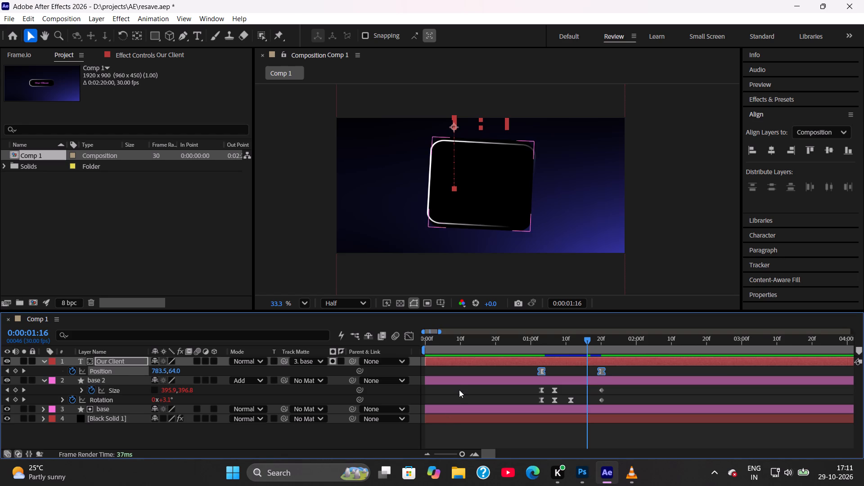
pyautogui.click(460, 387)
pyautogui.hotkey('ctrl', 's')
# Replay the expansion from shortly before it begins to examine the eased upward movement of the Our Client label.
pyautogui.moveTo(562, 0); pyautogui.dragTo(551, 0, button='right')
pyautogui.click(527, 0)
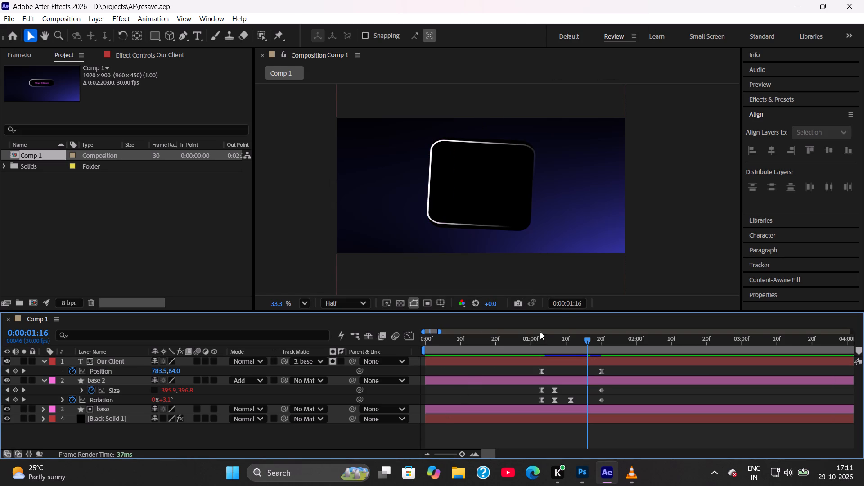
pyautogui.click(504, 343)
pyautogui.press('space')
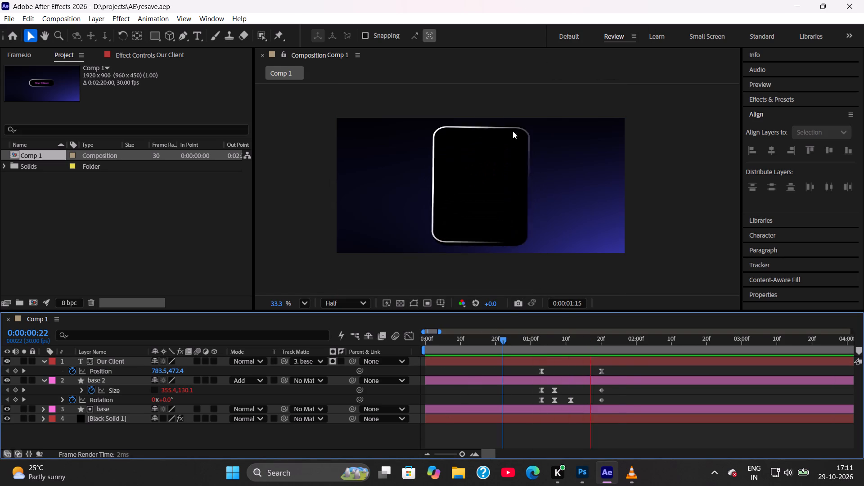
pyautogui.press('space')
pyautogui.click(484, 340)
pyautogui.press('space')
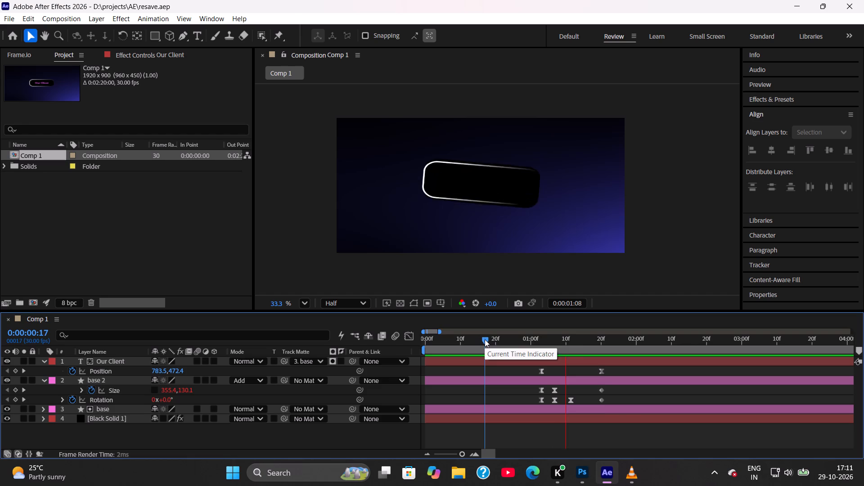
pyautogui.press('space')
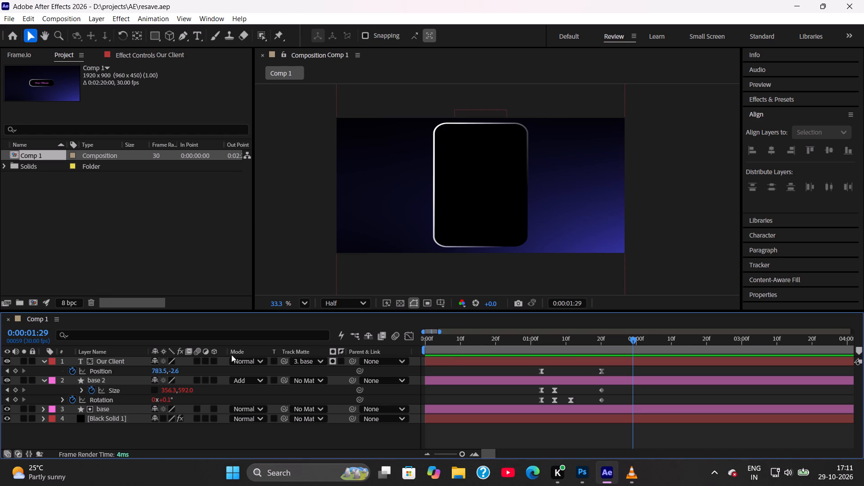
# Lengthen the eases of both Our Client Position keyframes so the speed graph forms a sharp mid-move peak, preview, and save.
pyautogui.click(117, 369)
pyautogui.click(405, 333)
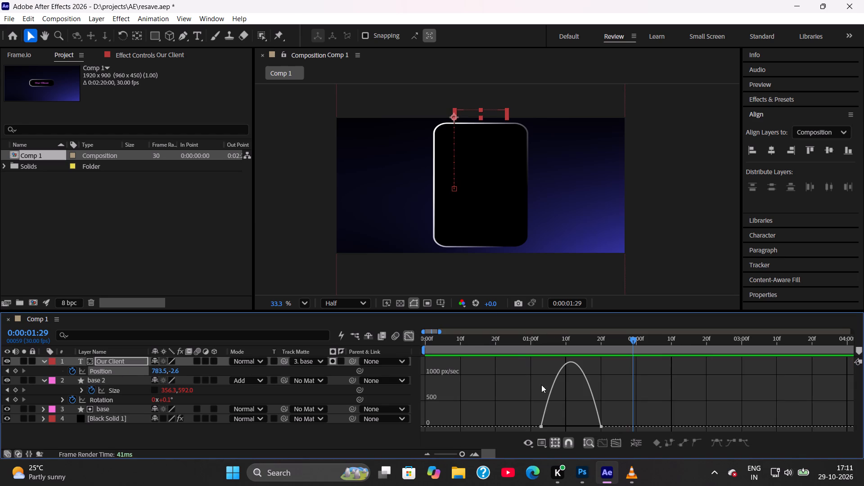
pyautogui.moveTo(532, 411); pyautogui.dragTo(622, 430)
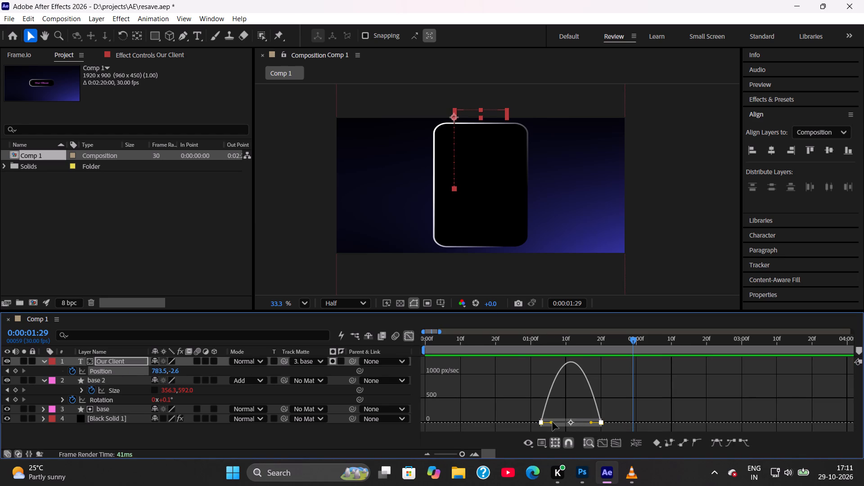
pyautogui.moveTo(552, 422); pyautogui.dragTo(564, 422)
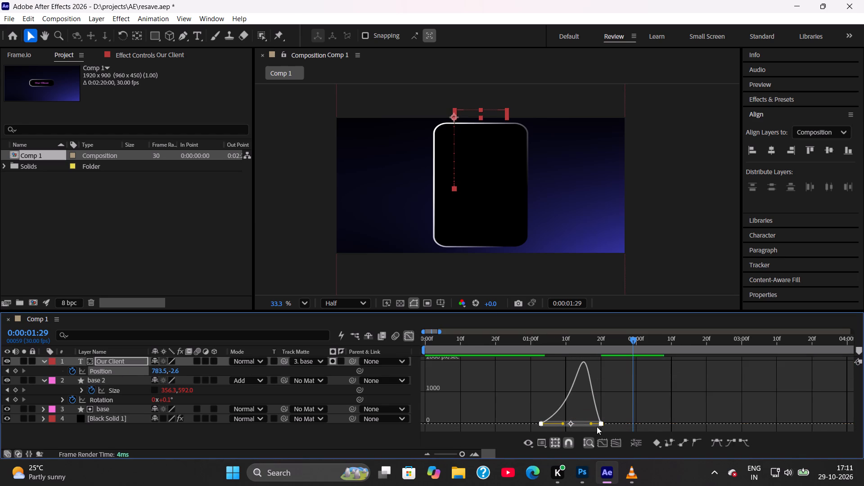
pyautogui.moveTo(591, 424); pyautogui.dragTo(576, 423)
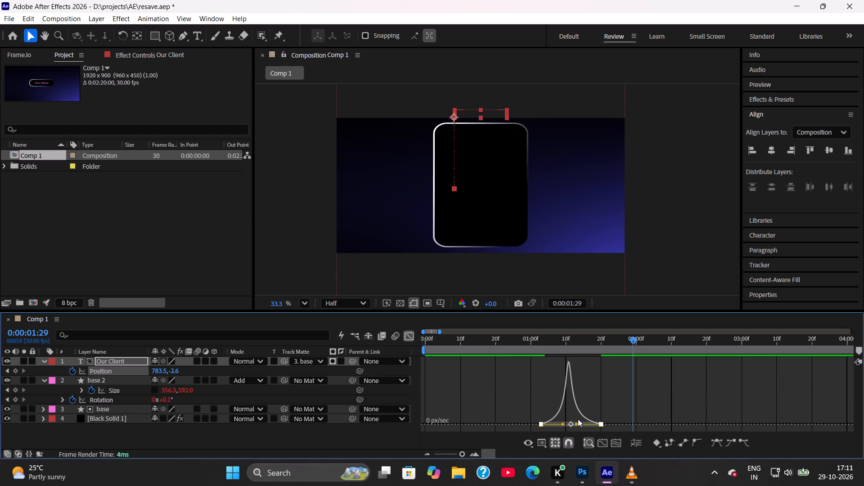
pyautogui.click(406, 338)
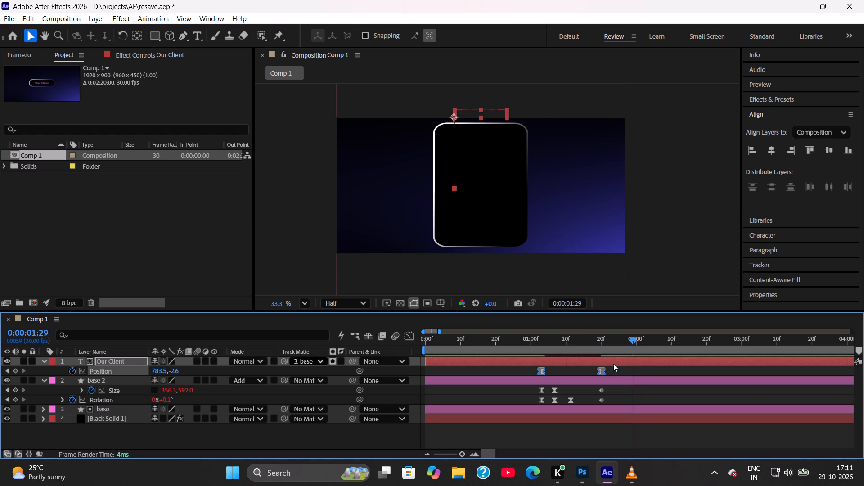
pyautogui.moveTo(520, 351); pyautogui.dragTo(494, 350)
pyautogui.press('space')
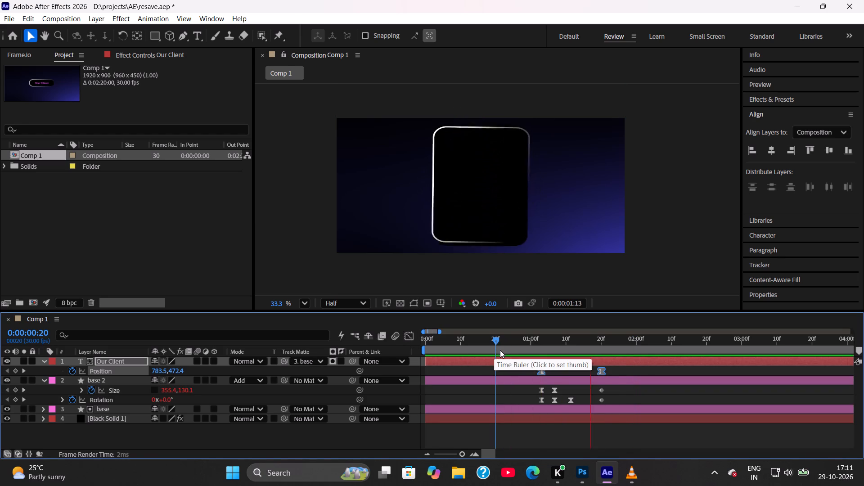
pyautogui.press('space')
pyautogui.hotkey('ctrl', 's')
# Replay the expansion from frames 16 and 21 to examine the label's sharper acceleration against the growing panel.
pyautogui.click(481, 346)
pyautogui.press('space')
pyautogui.moveTo(528, 0); pyautogui.dragTo(515, 0, button='right')
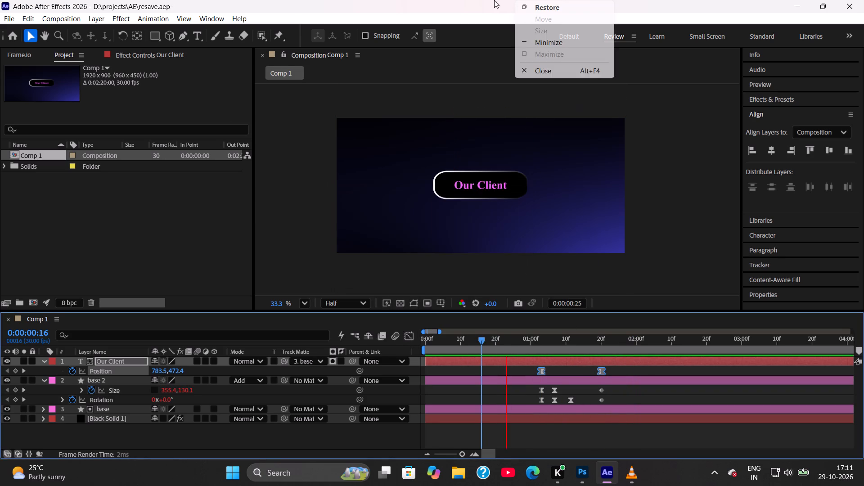
pyautogui.click(491, 0)
pyautogui.press('space')
pyautogui.click(500, 340)
pyautogui.press('space')
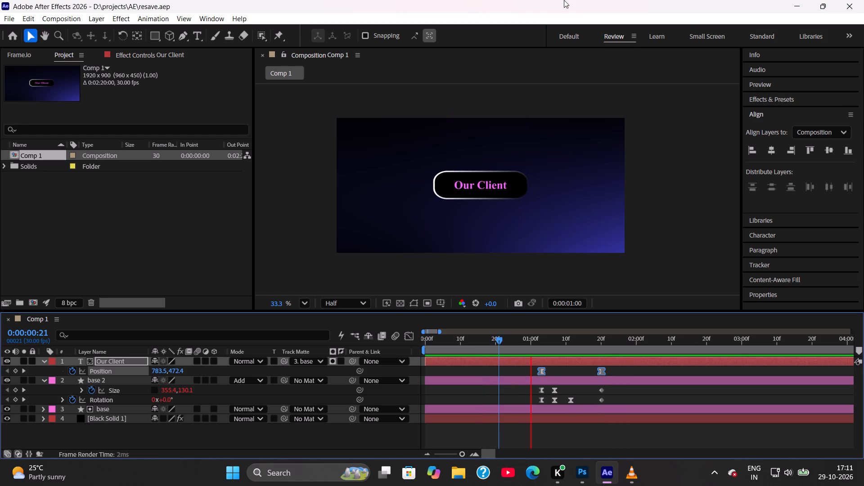
pyautogui.press('space')
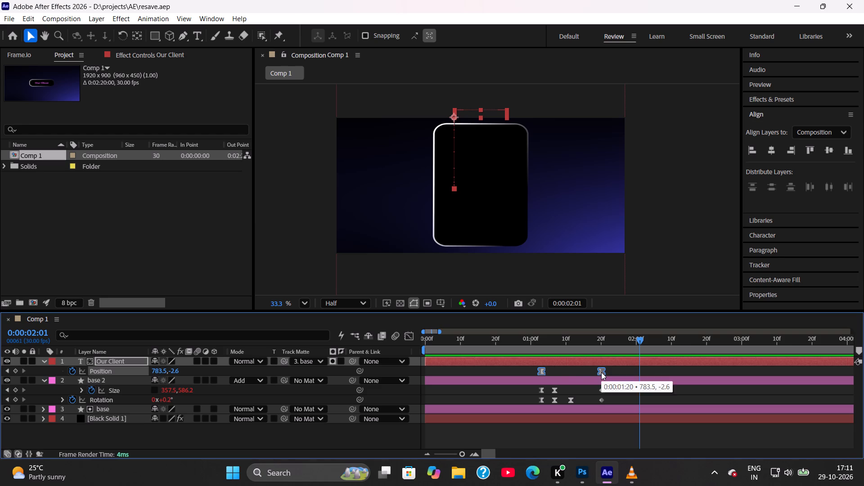
# Shift both Our Client Position keyframes about 3 frames later, preview the label's exit from just before the expansion, and save.
pyautogui.moveTo(601, 372); pyautogui.dragTo(612, 373)
pyautogui.click(613, 372)
pyautogui.moveTo(557, 342); pyautogui.dragTo(517, 343)
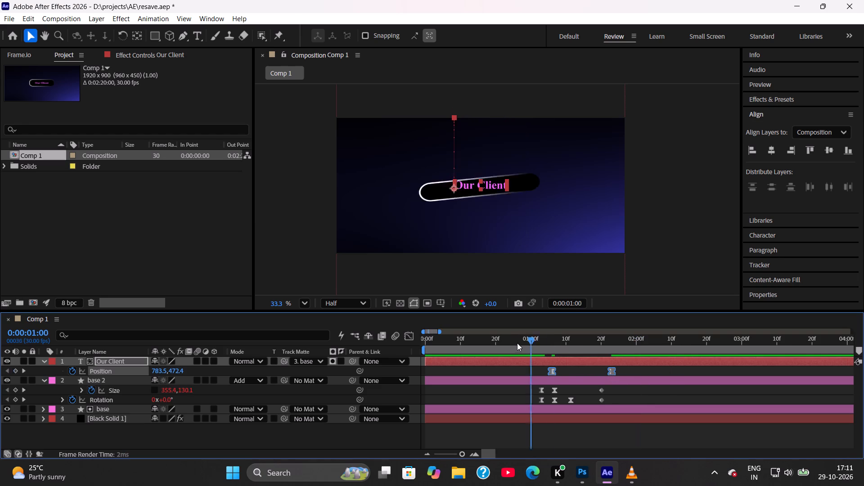
pyautogui.moveTo(517, 343); pyautogui.dragTo(513, 344)
pyautogui.press('space')
pyautogui.press('space')
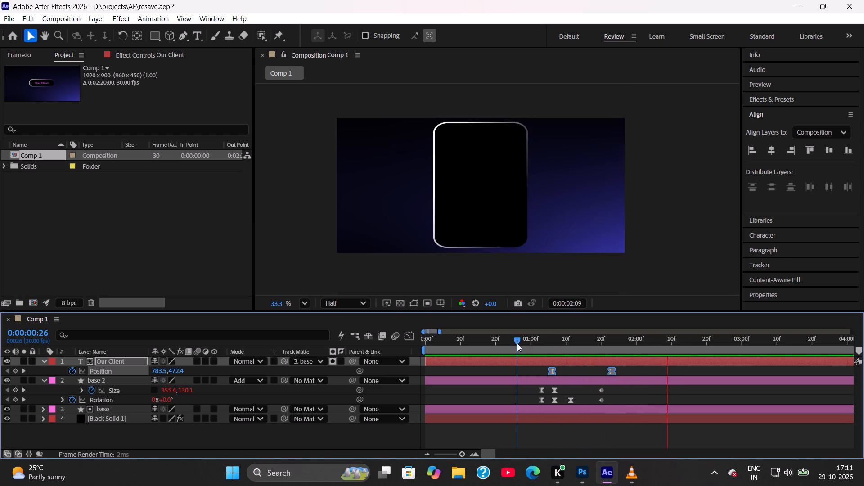
pyautogui.click(517, 343)
pyautogui.press('space')
pyautogui.press('space')
pyautogui.click(527, 345)
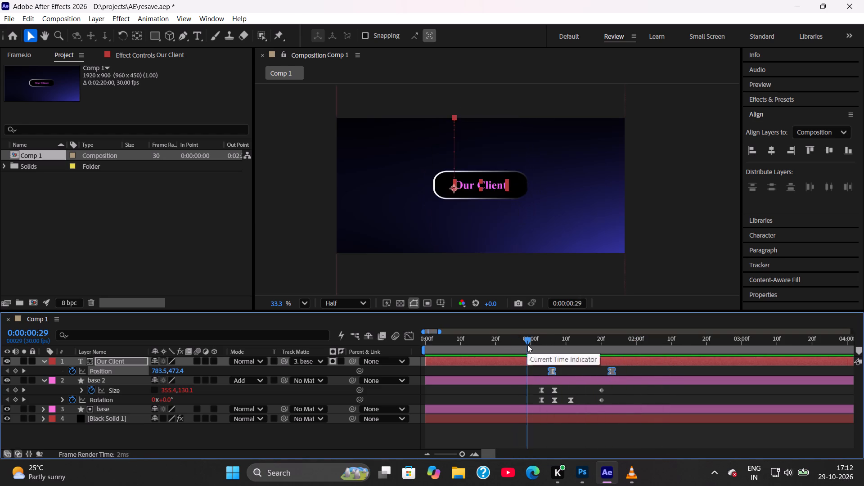
pyautogui.press('space')
pyautogui.press('space')
pyautogui.hotkey('ctrl', 's')
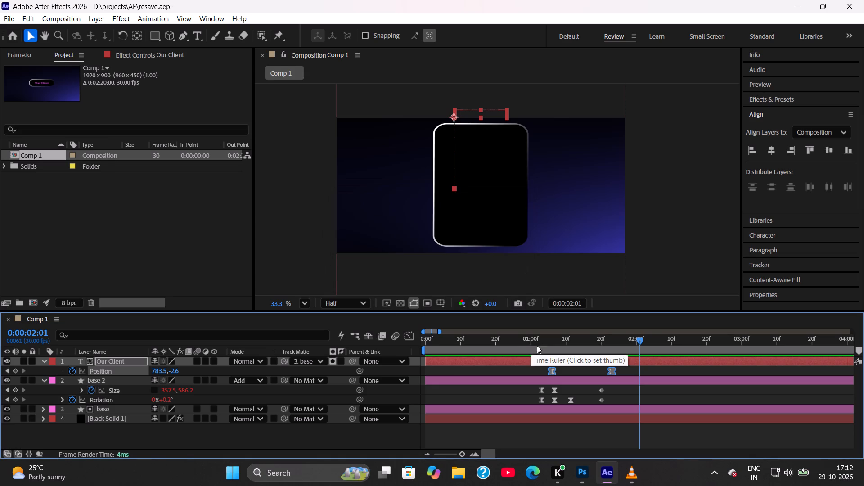
# Shift both Our Client Position keyframes so the first sits at 0:00:01:07, aligned with base 2's second Size keyframe, and save.
pyautogui.moveTo(561, 342); pyautogui.dragTo(554, 348)
pyautogui.click(553, 371)
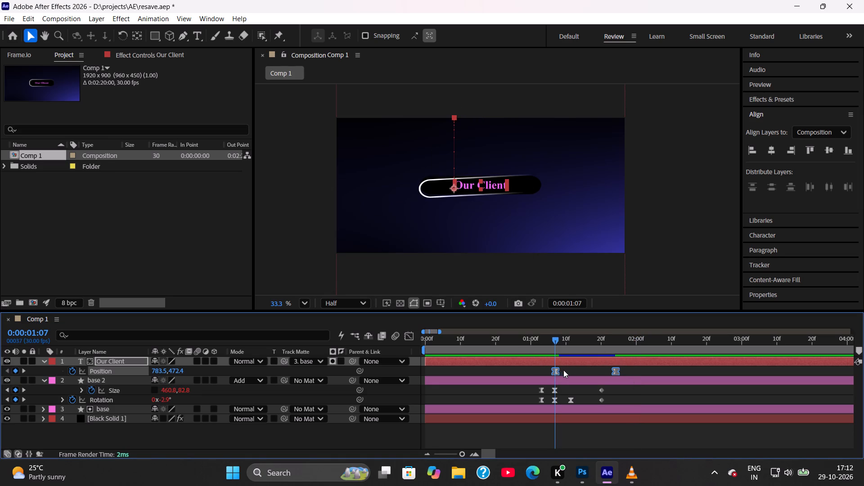
pyautogui.click(563, 370)
pyautogui.hotkey('ctrl', 's')
# Replay the expansion from frames 22 and 20 to check the label's delayed exit against the panel's growth.
pyautogui.moveTo(517, 339); pyautogui.dragTo(502, 339)
pyautogui.press('space')
pyautogui.moveTo(597, 23); pyautogui.dragTo(588, 17, button='right')
pyautogui.click(532, 0)
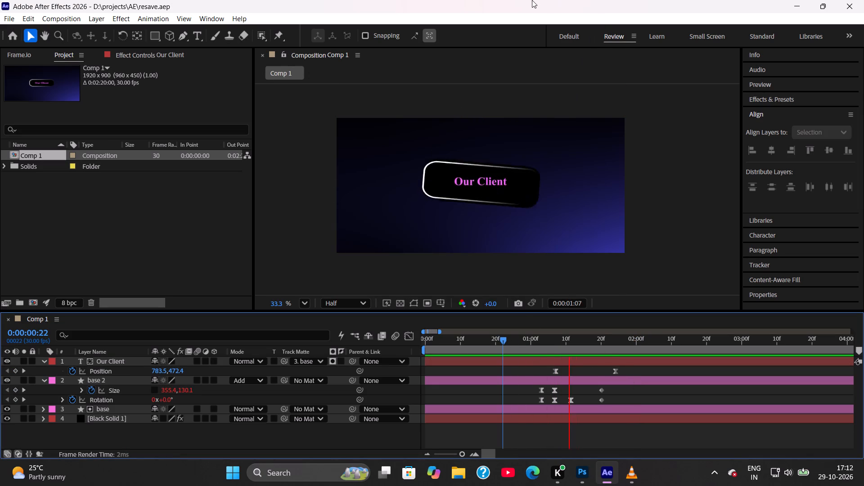
pyautogui.press('space')
pyautogui.click(497, 345)
pyautogui.press('space')
pyautogui.moveTo(576, 0); pyautogui.dragTo(563, 0, button='right')
pyautogui.click(515, 0)
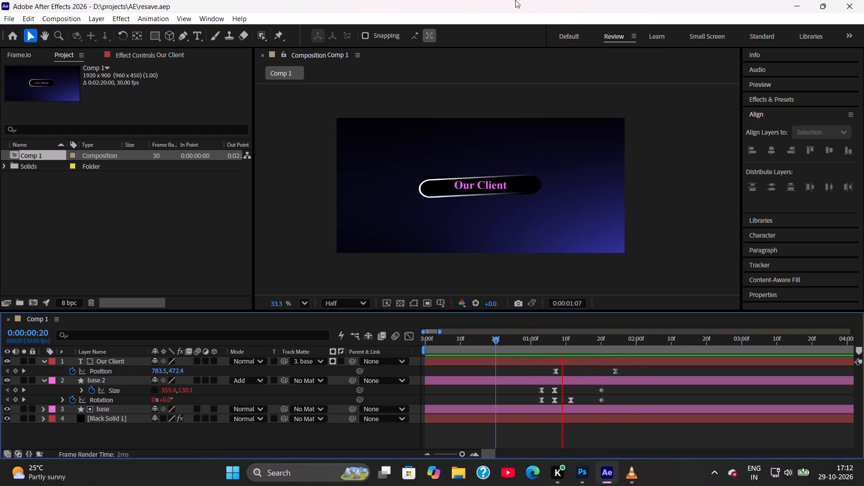
pyautogui.press('space')
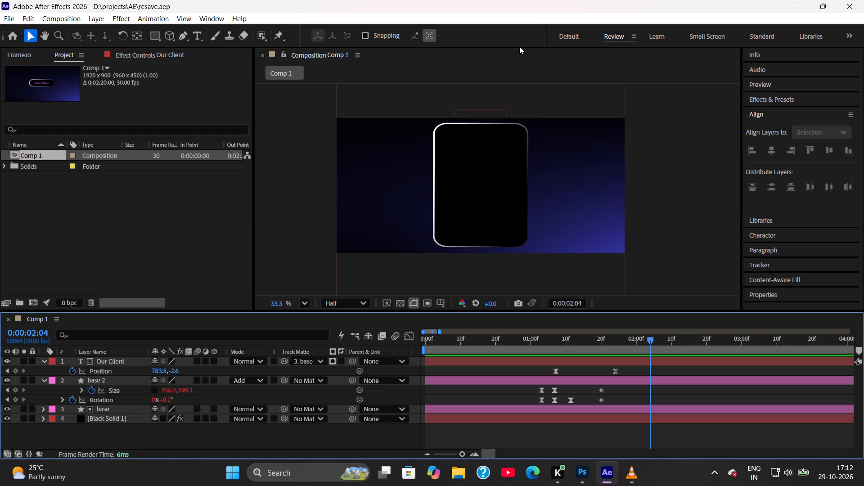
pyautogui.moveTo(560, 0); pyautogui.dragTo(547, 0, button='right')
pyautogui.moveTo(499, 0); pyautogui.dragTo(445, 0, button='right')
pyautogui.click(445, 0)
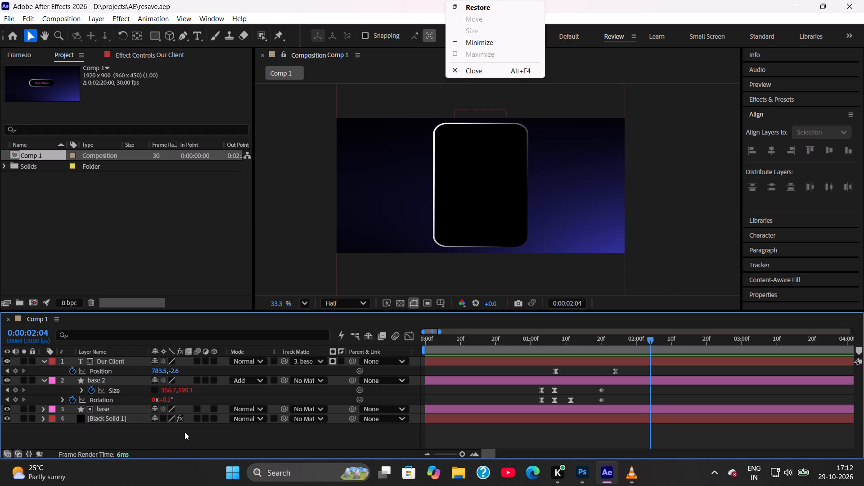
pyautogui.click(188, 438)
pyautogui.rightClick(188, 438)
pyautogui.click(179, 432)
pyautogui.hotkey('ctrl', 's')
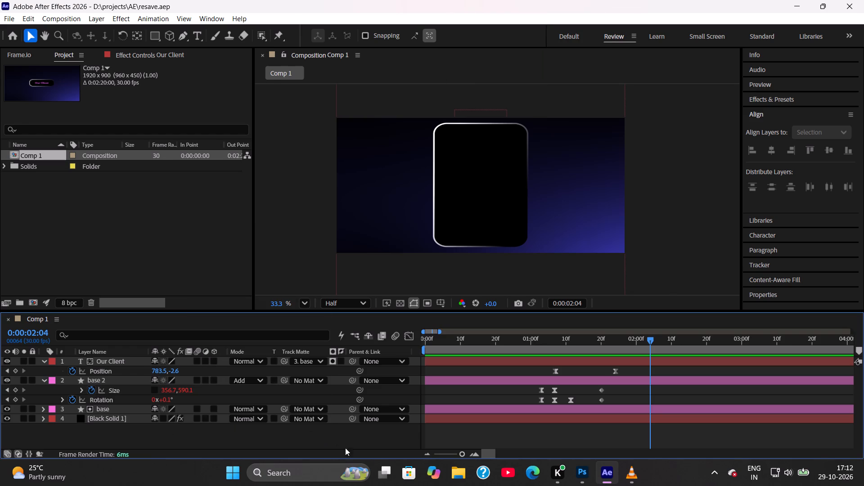
# Browse the Downloads folder for a file to import into the project, and leave the import without choosing one.
pyautogui.click(111, 233)
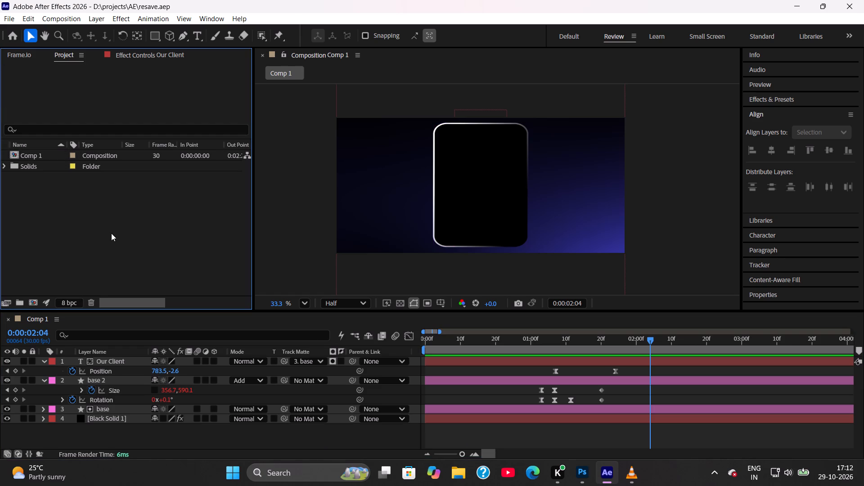
pyautogui.hotkey('ctrl', 'i')
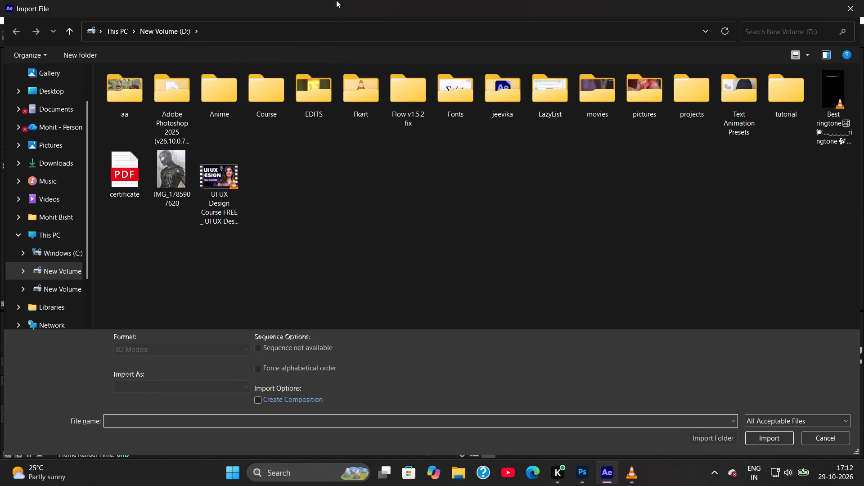
pyautogui.moveTo(331, 0); pyautogui.dragTo(319, 0, button='right')
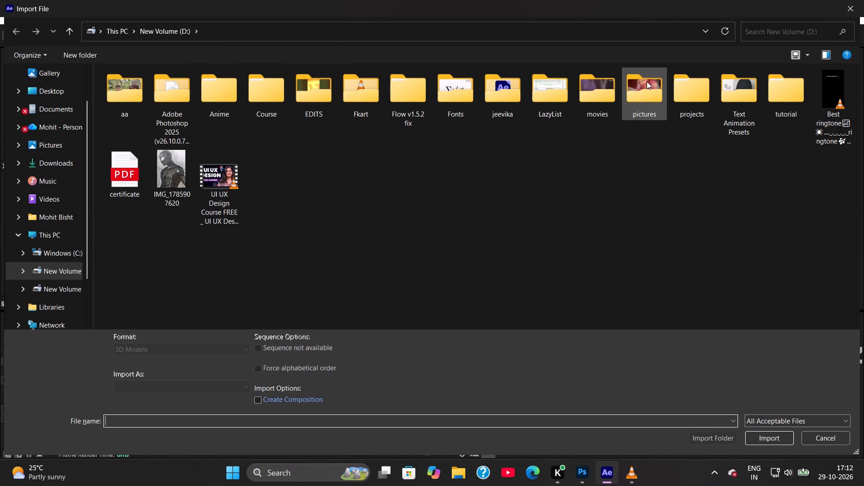
pyautogui.click(70, 164)
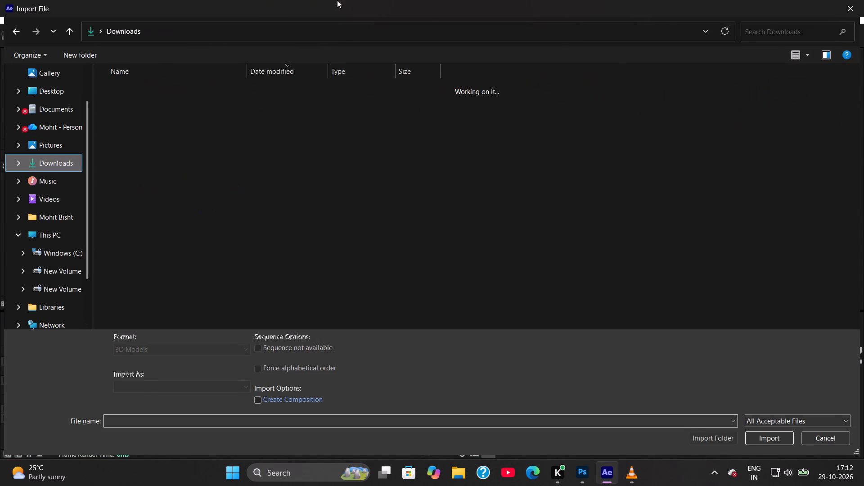
pyautogui.moveTo(336, 0); pyautogui.dragTo(328, 4, button='right')
pyautogui.scroll(-2, 549, 158)
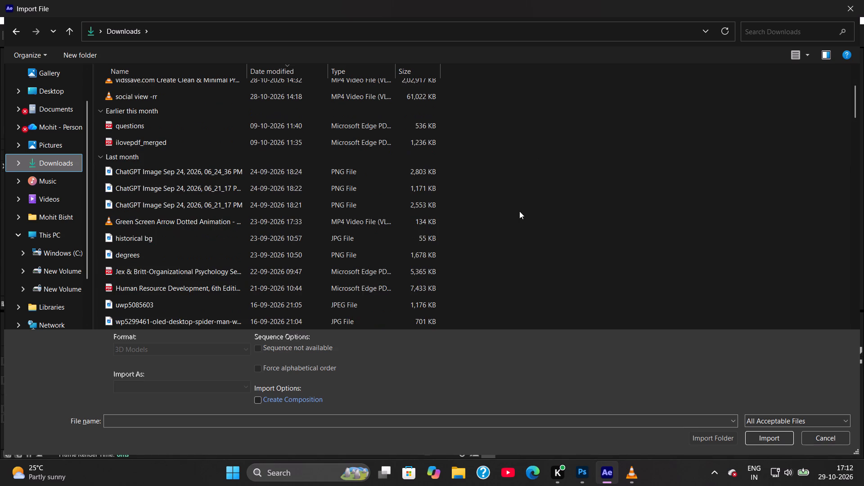
pyautogui.rightClick(519, 211)
pyautogui.click(481, 205)
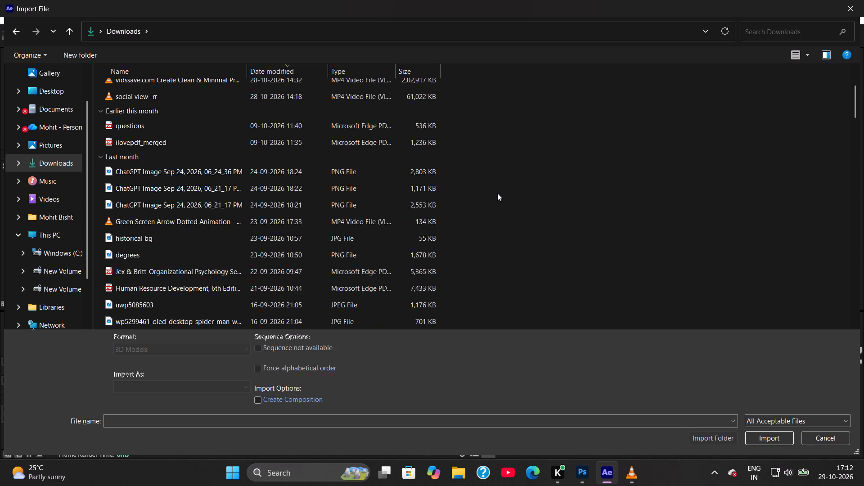
pyautogui.scroll(-4, 498, 193)
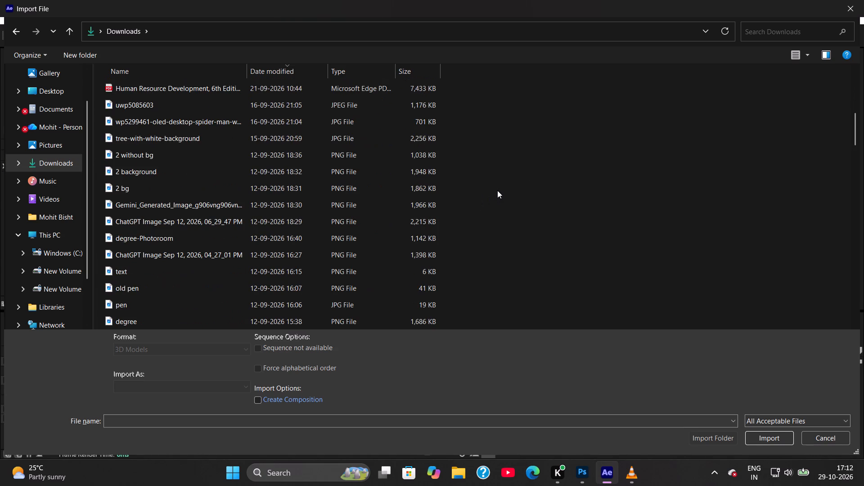
pyautogui.scroll(-6, 498, 190)
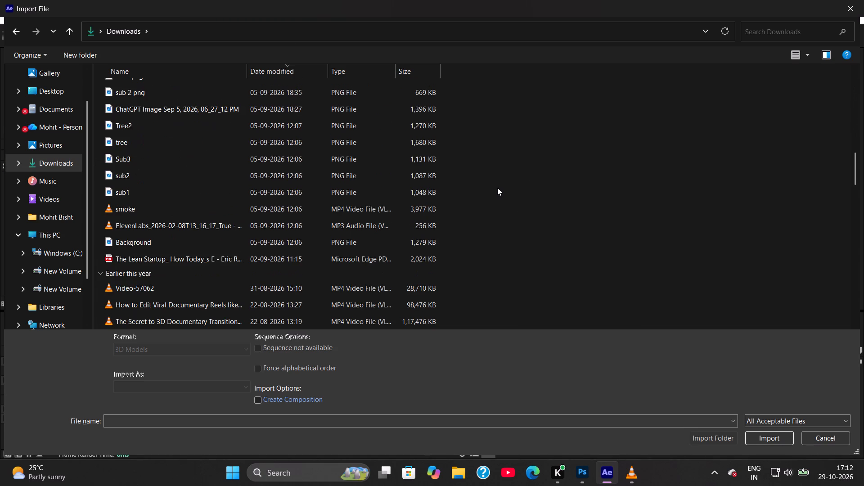
pyautogui.scroll(-2, 499, 186)
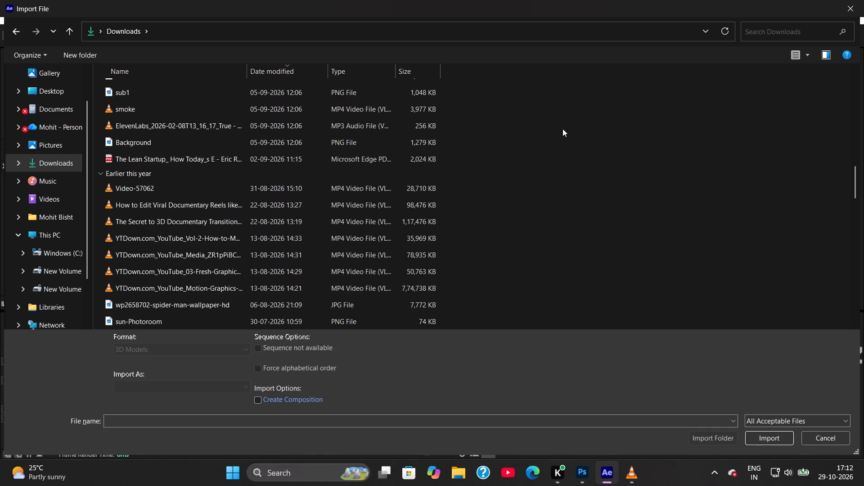
pyautogui.rightClick(509, 4)
pyautogui.click(851, 11)
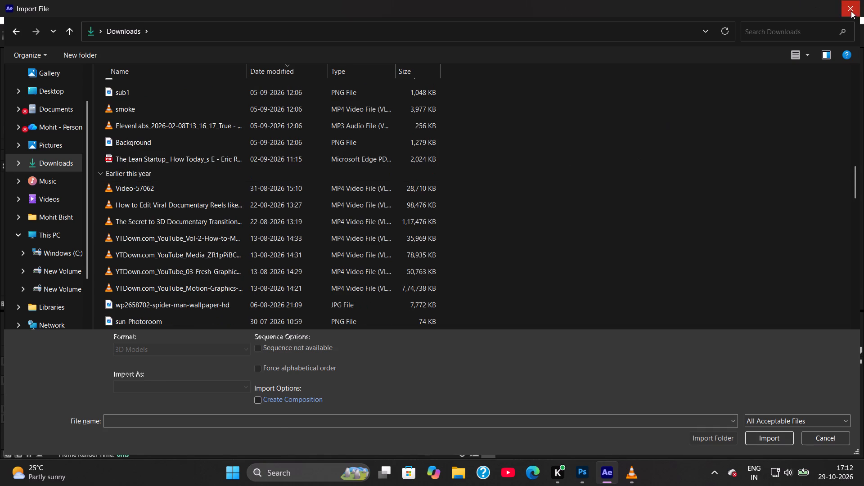
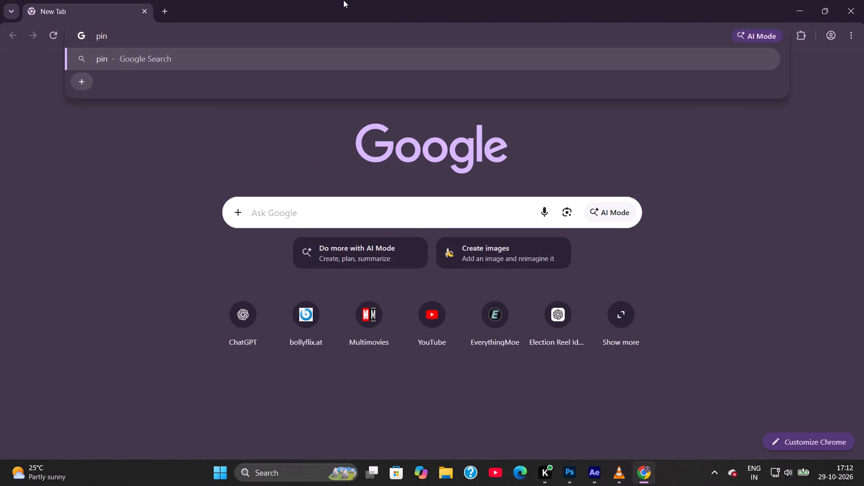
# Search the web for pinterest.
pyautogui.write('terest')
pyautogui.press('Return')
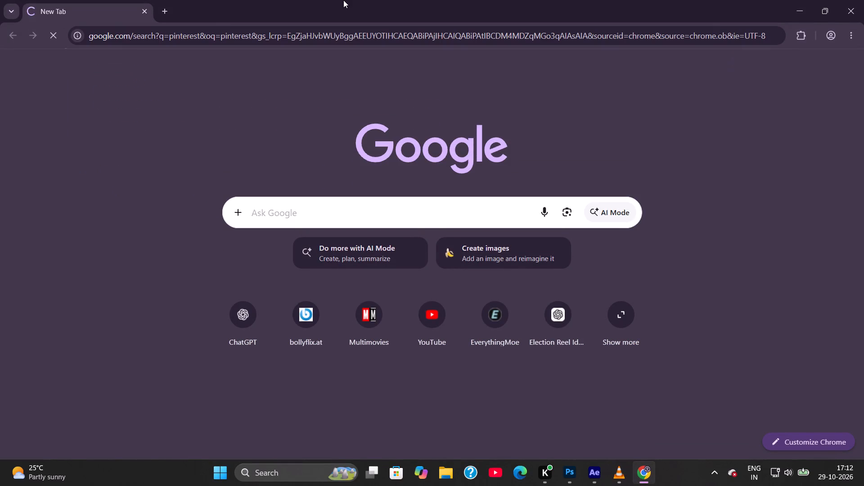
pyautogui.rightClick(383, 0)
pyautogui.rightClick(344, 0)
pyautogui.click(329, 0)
# Replace the loading tab with a fresh one and search the web for "man photo upto waist".
pyautogui.click(165, 11)
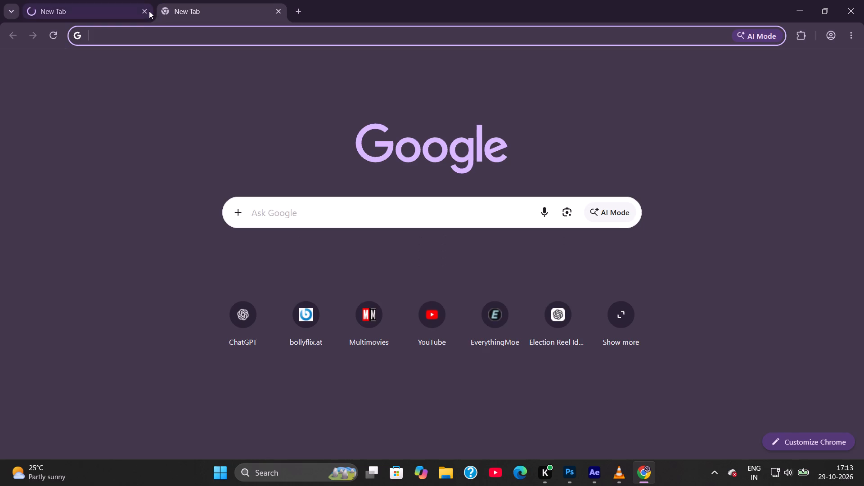
pyautogui.click(147, 11)
pyautogui.write('man')
pyautogui.press('space')
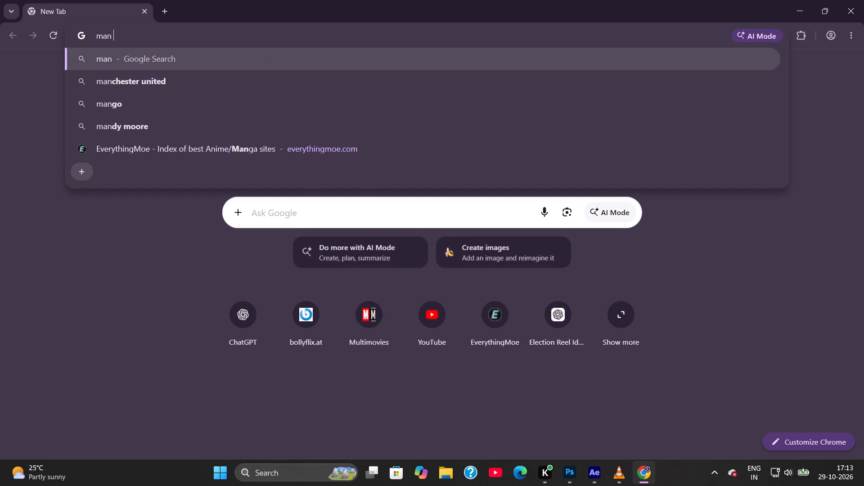
pyautogui.write('photo upto waist')
pyautogui.press('Return')
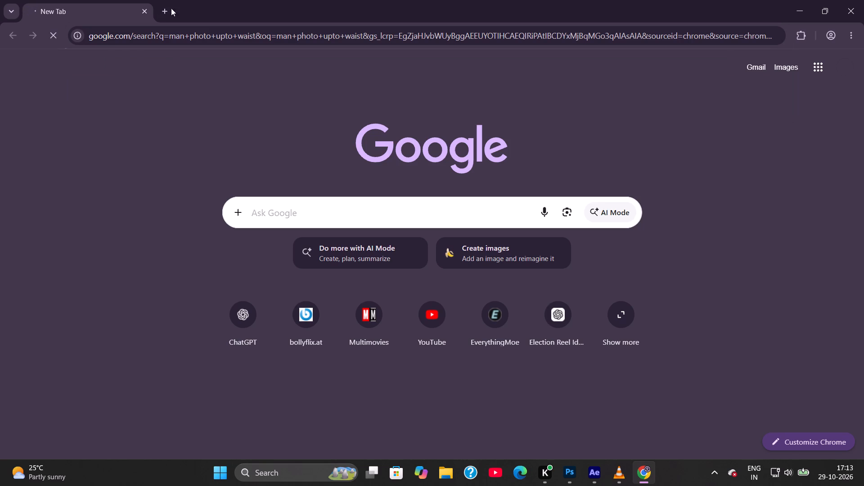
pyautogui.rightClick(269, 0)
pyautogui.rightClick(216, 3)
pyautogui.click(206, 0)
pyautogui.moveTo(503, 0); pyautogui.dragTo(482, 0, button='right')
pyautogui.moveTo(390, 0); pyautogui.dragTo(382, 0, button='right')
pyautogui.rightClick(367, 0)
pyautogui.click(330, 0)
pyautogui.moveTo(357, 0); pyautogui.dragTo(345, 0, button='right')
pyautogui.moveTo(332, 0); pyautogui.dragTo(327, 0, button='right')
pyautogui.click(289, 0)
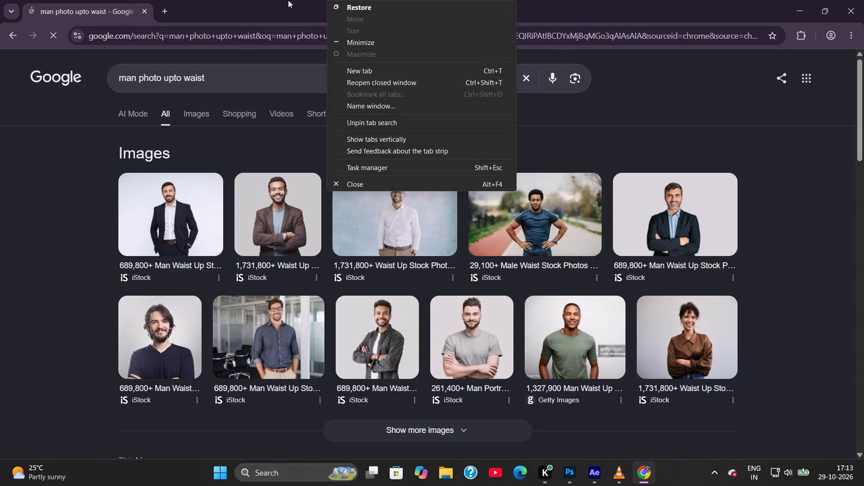
# Switch the "man photo upto waist" search to image results.
pyautogui.click(188, 114)
pyautogui.click(194, 114)
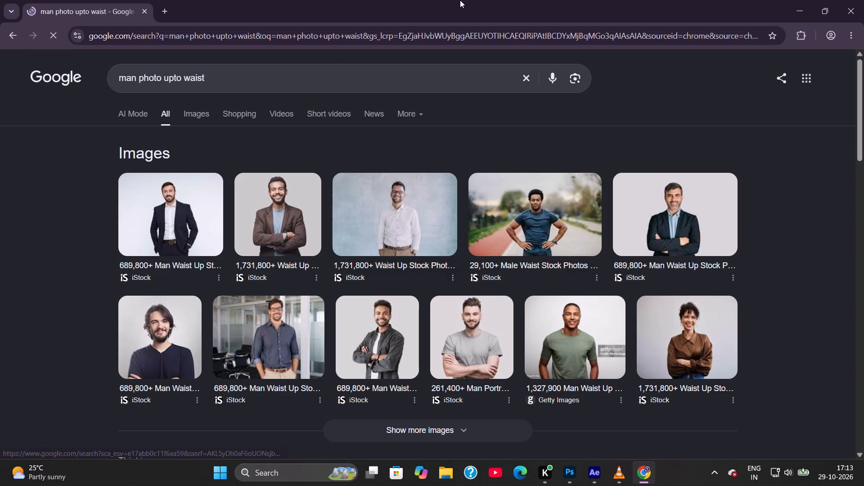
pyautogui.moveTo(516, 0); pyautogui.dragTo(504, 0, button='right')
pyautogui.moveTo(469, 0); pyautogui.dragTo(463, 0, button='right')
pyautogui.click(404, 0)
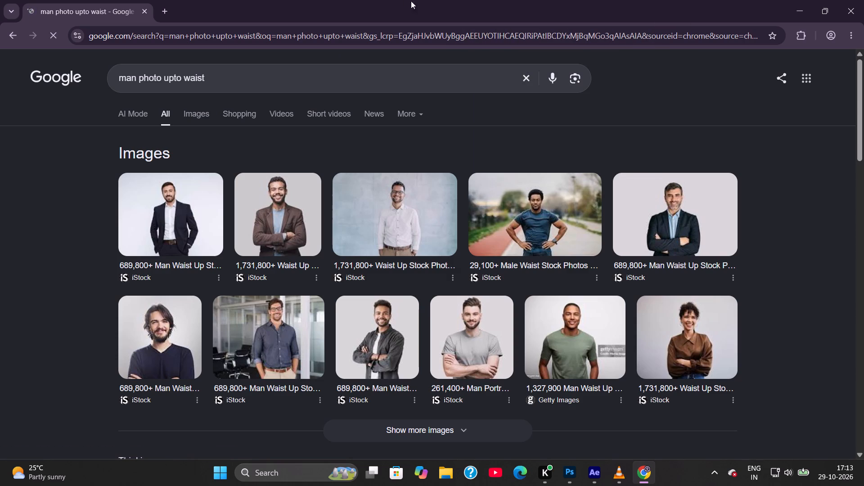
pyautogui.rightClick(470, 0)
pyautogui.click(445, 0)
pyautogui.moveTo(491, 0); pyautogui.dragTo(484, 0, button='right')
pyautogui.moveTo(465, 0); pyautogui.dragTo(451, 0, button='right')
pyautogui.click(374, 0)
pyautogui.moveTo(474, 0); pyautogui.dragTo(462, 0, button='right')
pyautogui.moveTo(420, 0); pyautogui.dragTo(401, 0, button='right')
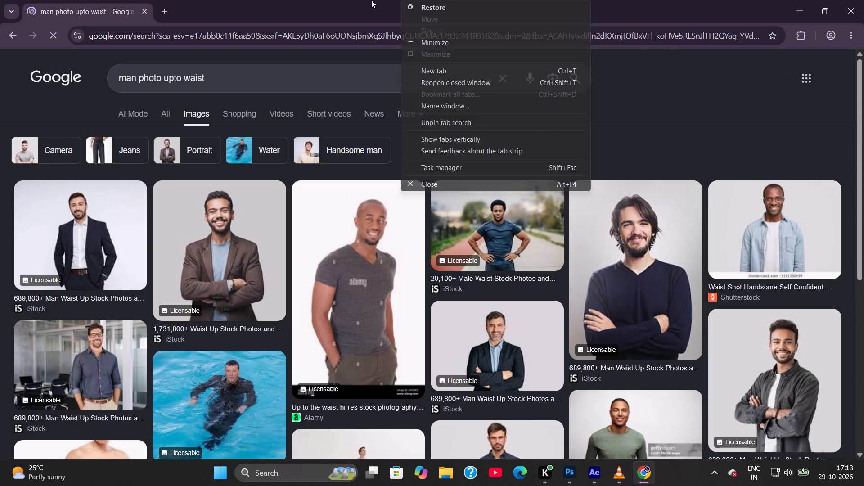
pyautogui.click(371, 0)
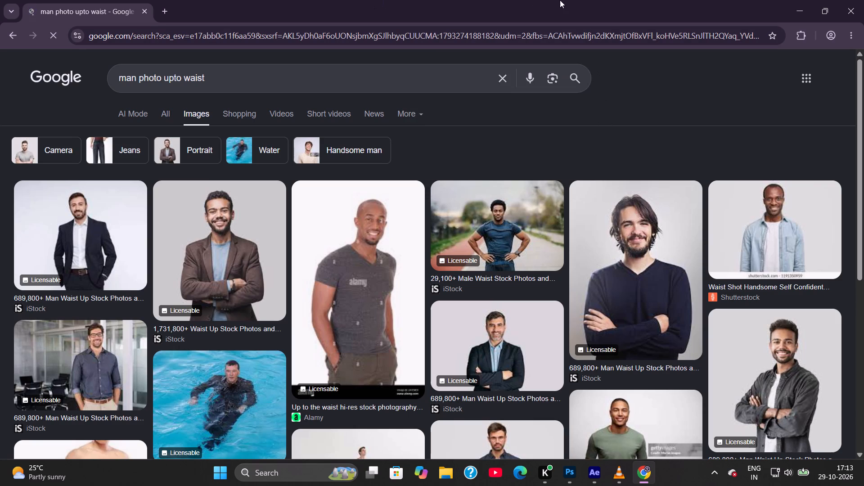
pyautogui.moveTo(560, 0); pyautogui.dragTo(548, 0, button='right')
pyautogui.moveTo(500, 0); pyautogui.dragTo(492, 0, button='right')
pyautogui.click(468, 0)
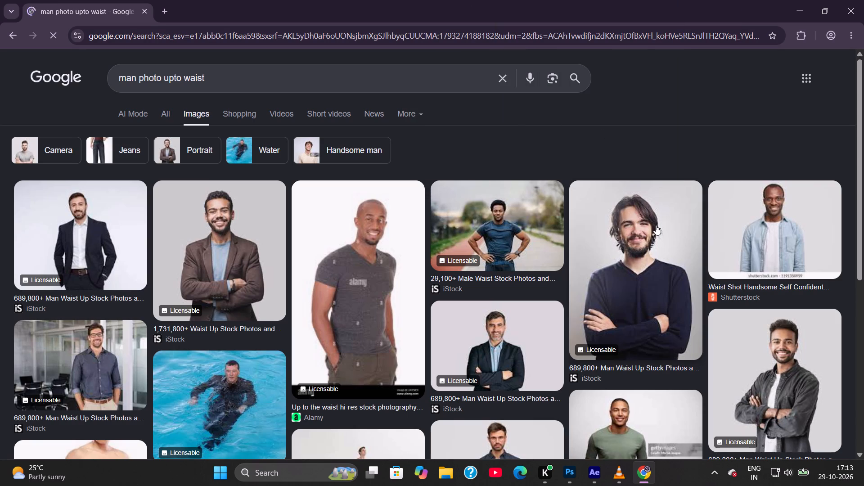
# Open the preview of the iStock photo showing a long-haired man in a navy sweater with crossed arms.
pyautogui.click(656, 225)
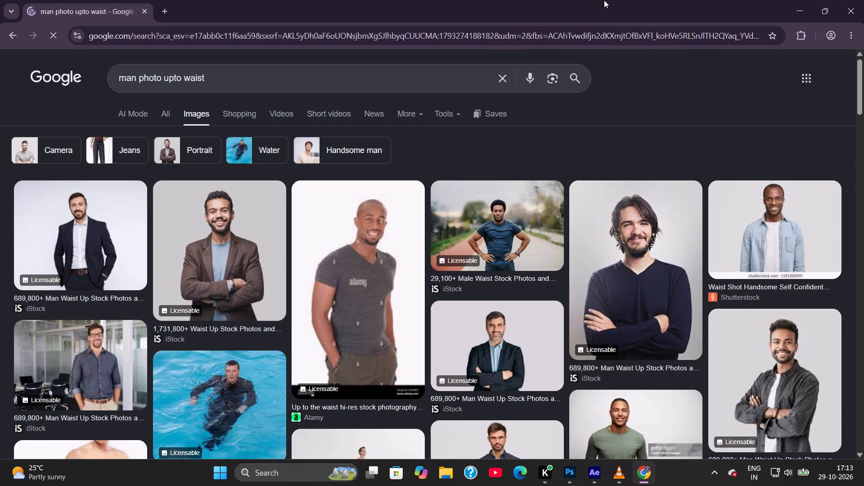
# Look through the image results for a suitable waist-up portrait of a man.
pyautogui.scroll(-2, 537, 184)
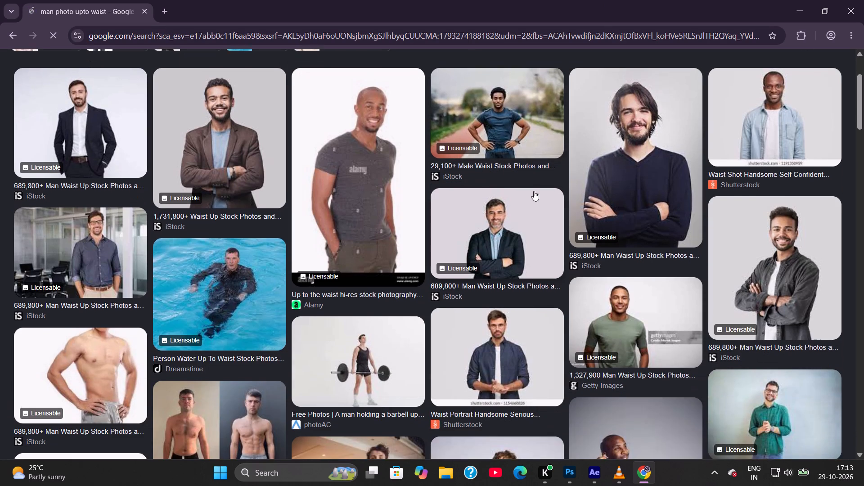
pyautogui.scroll(-4, 534, 191)
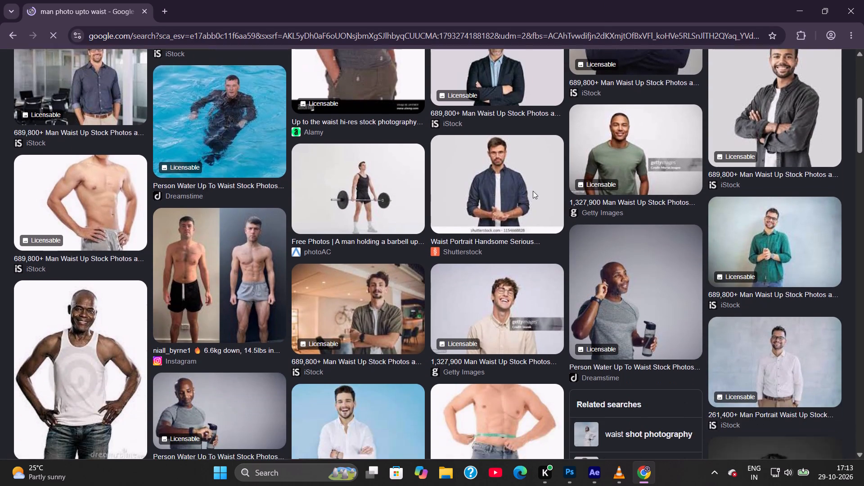
pyautogui.scroll(-4, 528, 192)
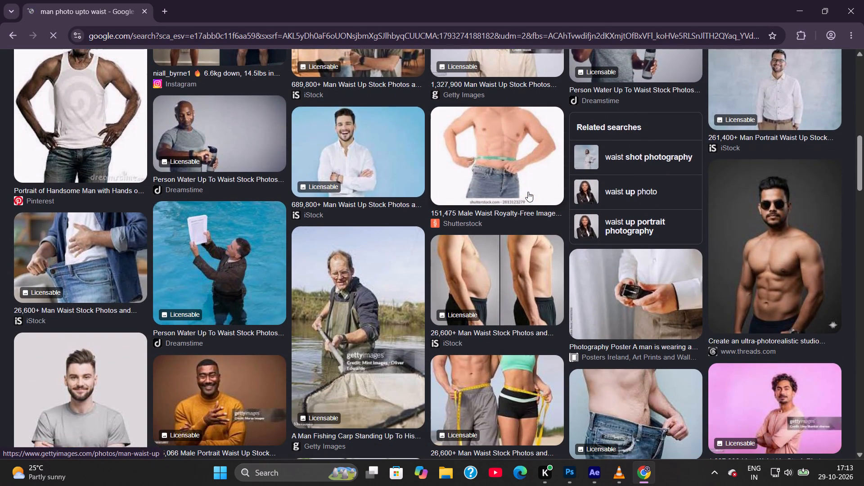
pyautogui.scroll(-3, 543, 292)
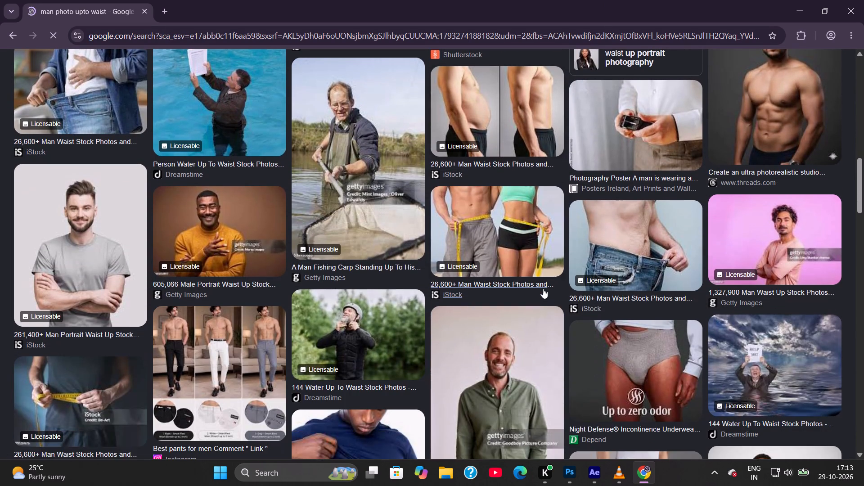
pyautogui.scroll(-4, 543, 288)
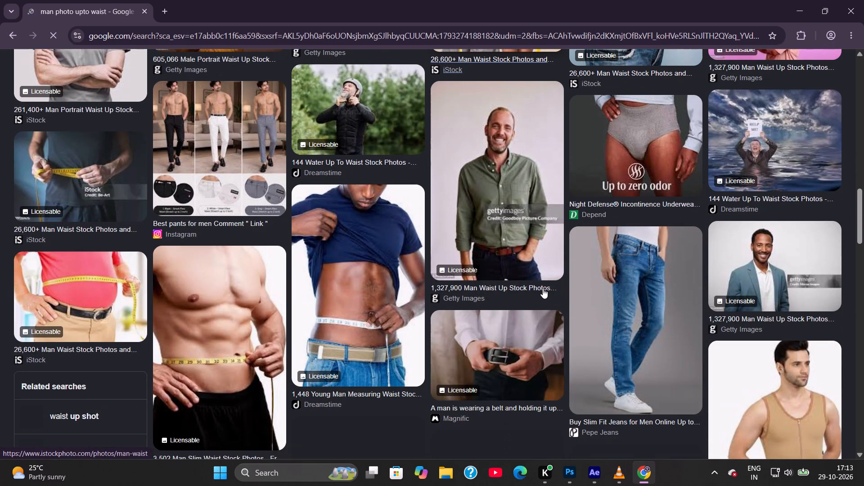
pyautogui.scroll(-3, 543, 288)
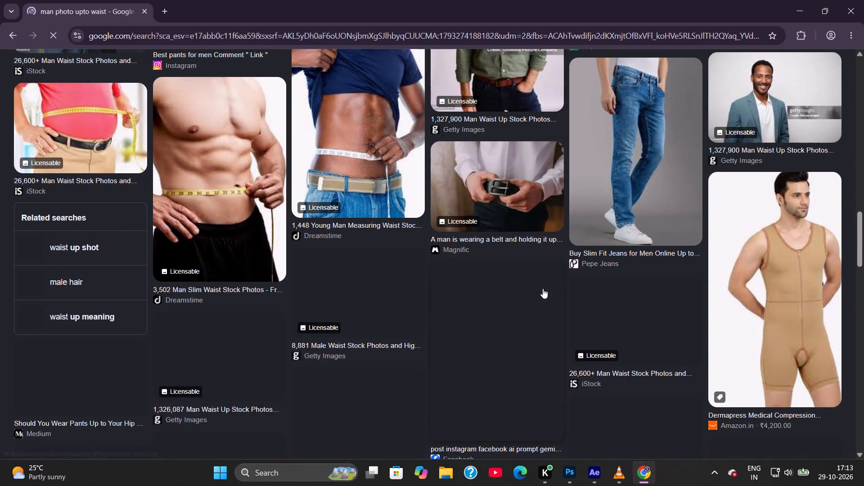
pyautogui.scroll(9, 543, 288)
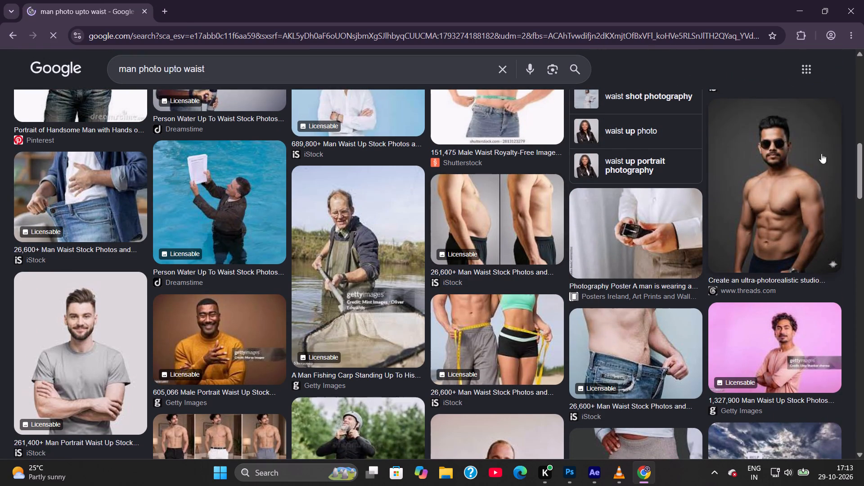
pyautogui.scroll(20, 573, 166)
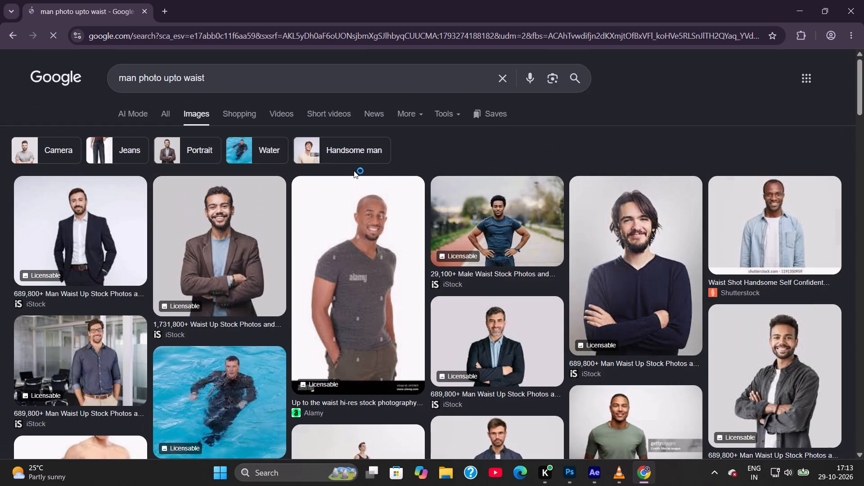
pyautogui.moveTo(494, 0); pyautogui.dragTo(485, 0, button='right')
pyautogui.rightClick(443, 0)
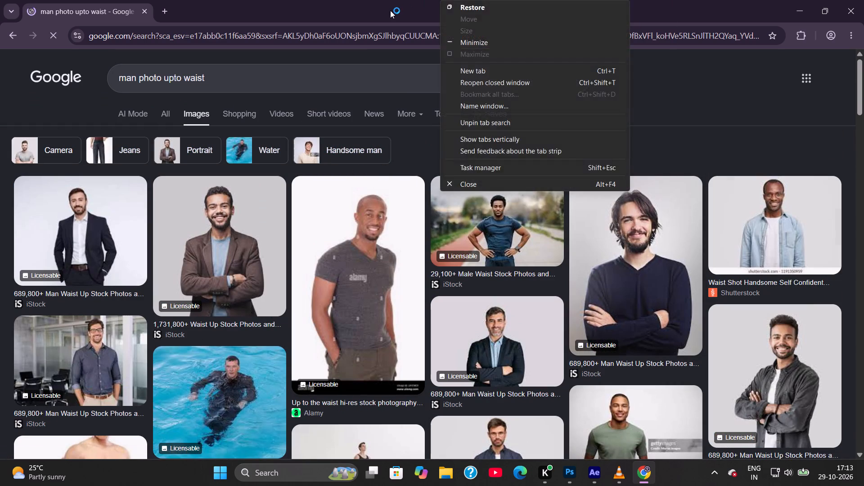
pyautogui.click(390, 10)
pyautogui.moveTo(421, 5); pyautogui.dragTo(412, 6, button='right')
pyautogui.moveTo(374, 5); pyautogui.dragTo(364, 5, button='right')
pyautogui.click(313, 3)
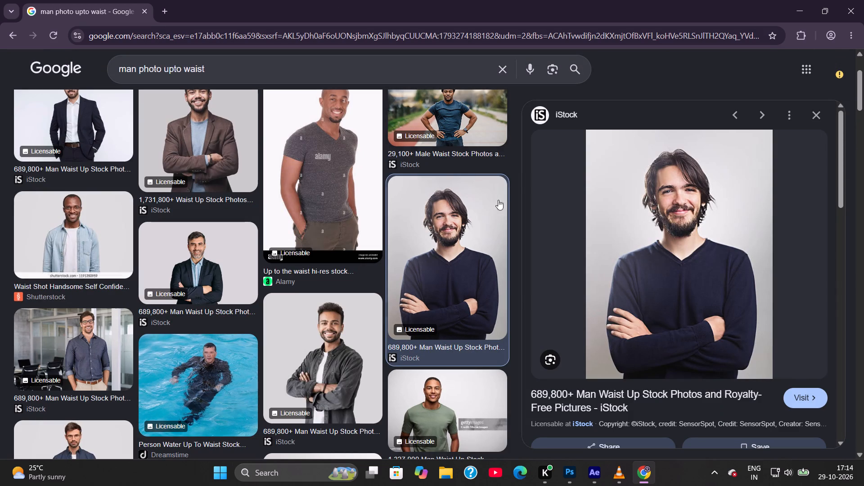
# Start saving the previewed navy-sweater photo and create and open a "UI morphing" folder inside projects > AE on New Volume (D:).
pyautogui.rightClick(676, 238)
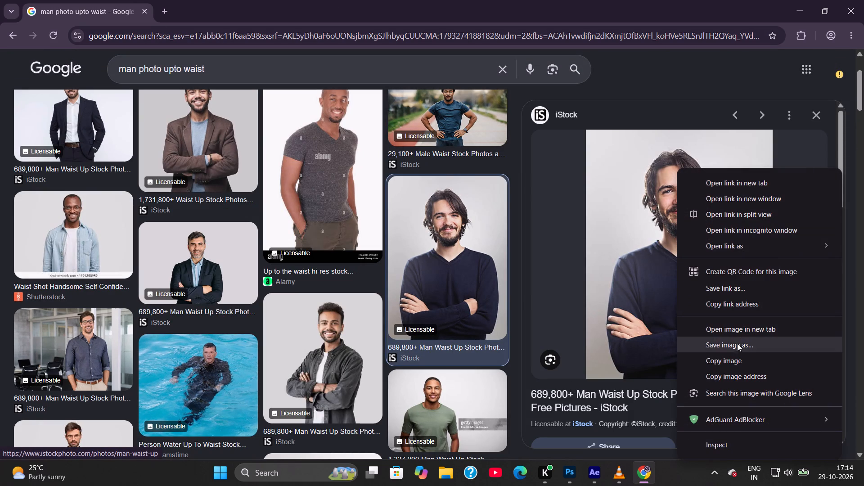
pyautogui.click(737, 346)
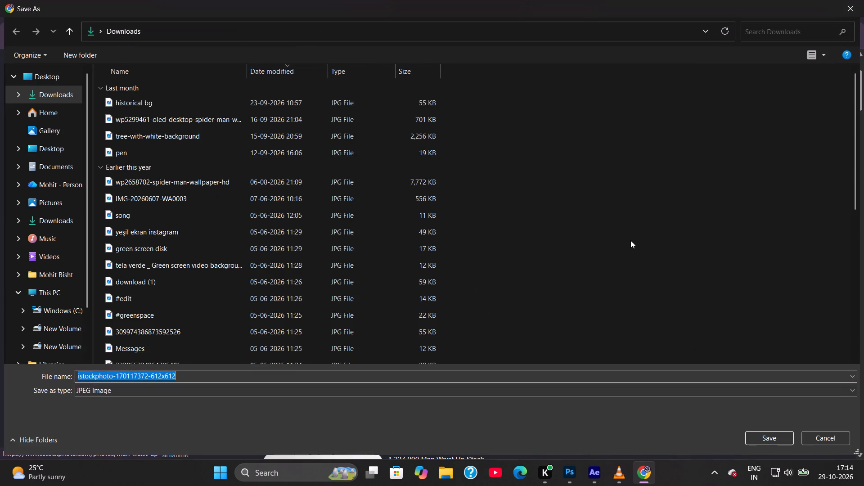
pyautogui.click(71, 328)
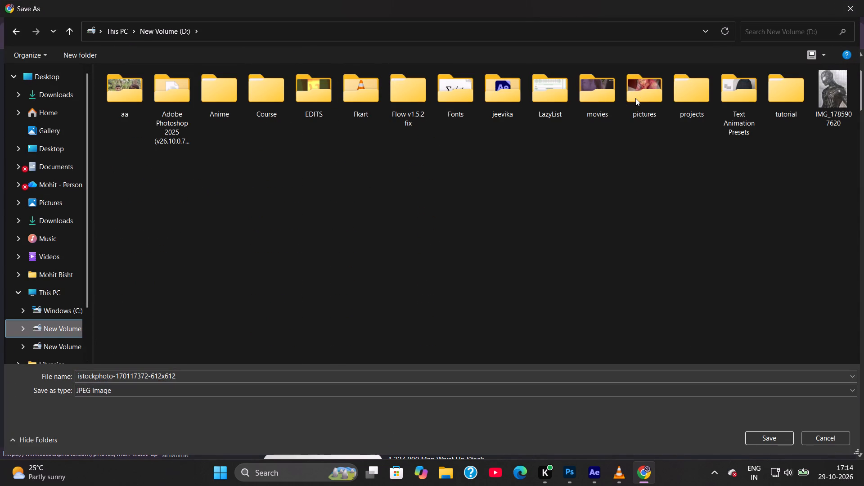
pyautogui.doubleClick(670, 99)
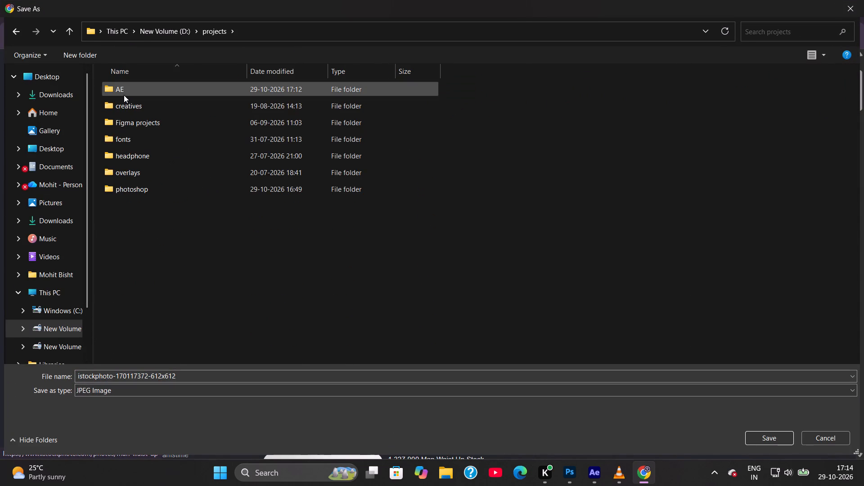
pyautogui.doubleClick(123, 89)
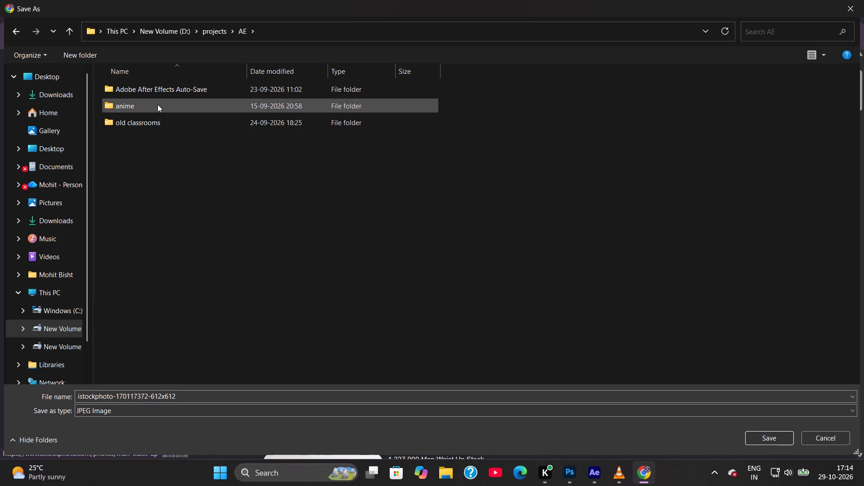
pyautogui.rightClick(231, 6)
pyautogui.click(211, 7)
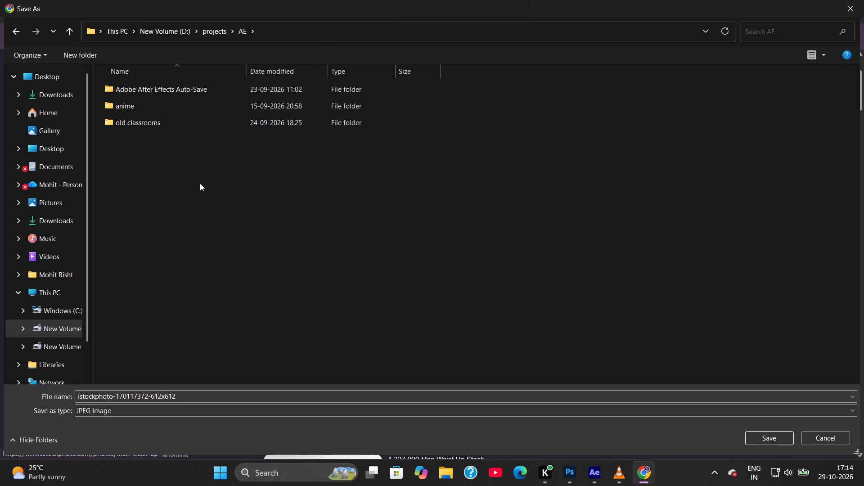
pyautogui.click(200, 183)
pyautogui.rightClick(226, 218)
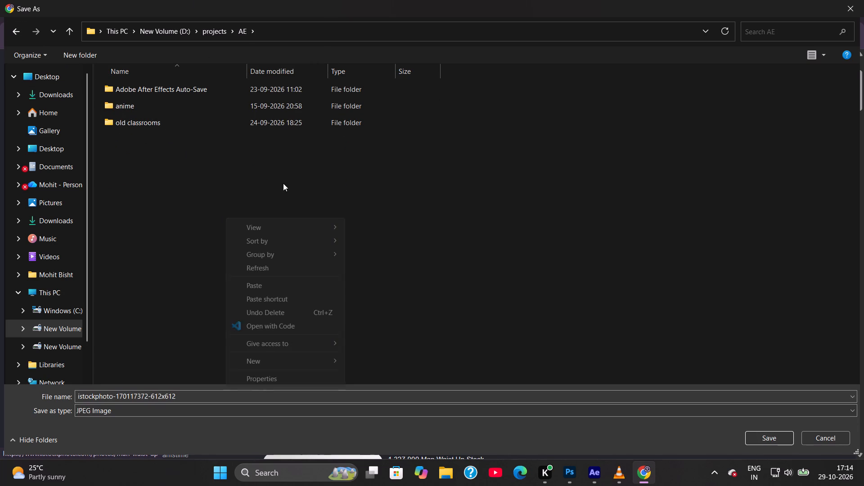
pyautogui.click(296, 362)
pyautogui.click(366, 360)
pyautogui.write('UI morphing')
pyautogui.press('Return')
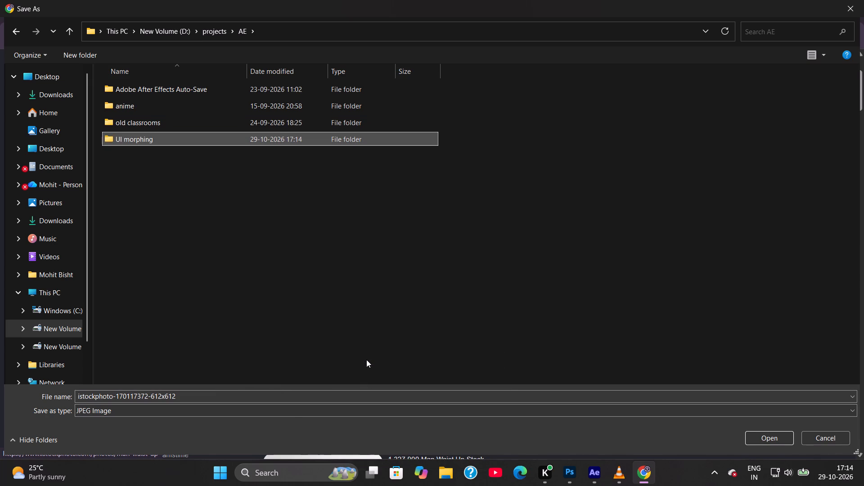
pyautogui.press('Return')
# Save the photo as a JPEG image named "client" in the UI morphing folder.
pyautogui.click(189, 397)
pyautogui.write('man')
pyautogui.press('BackSpace')
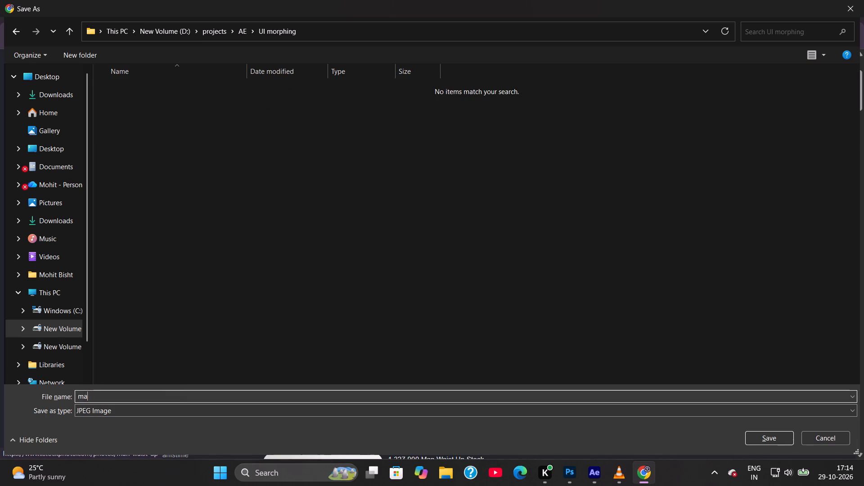
pyautogui.press('BackSpace')
pyautogui.press('BackSpace')
pyautogui.press('BackSpace')
pyautogui.write('client')
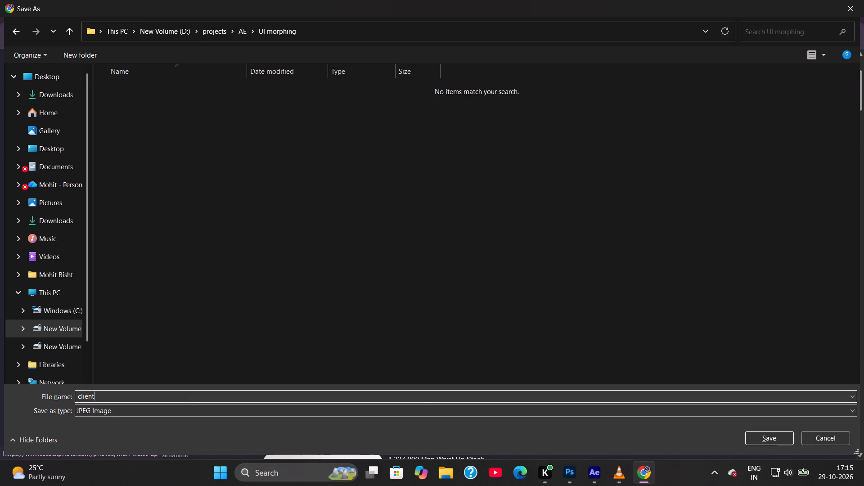
pyautogui.press('Return')
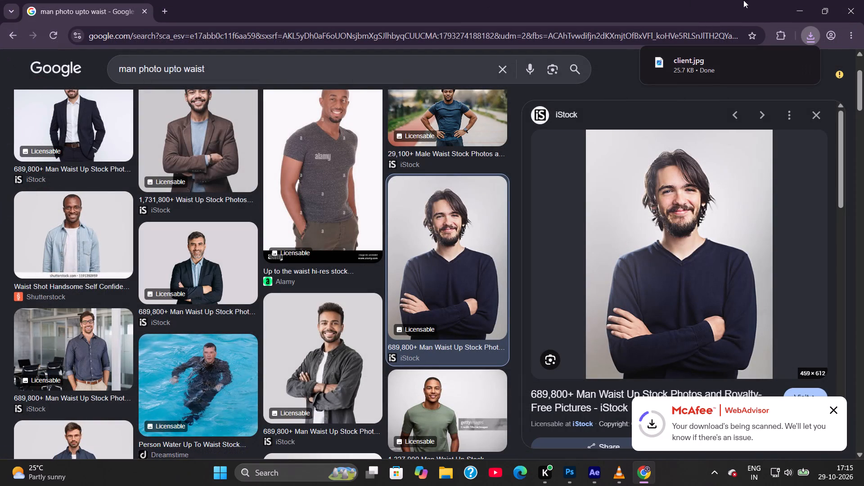
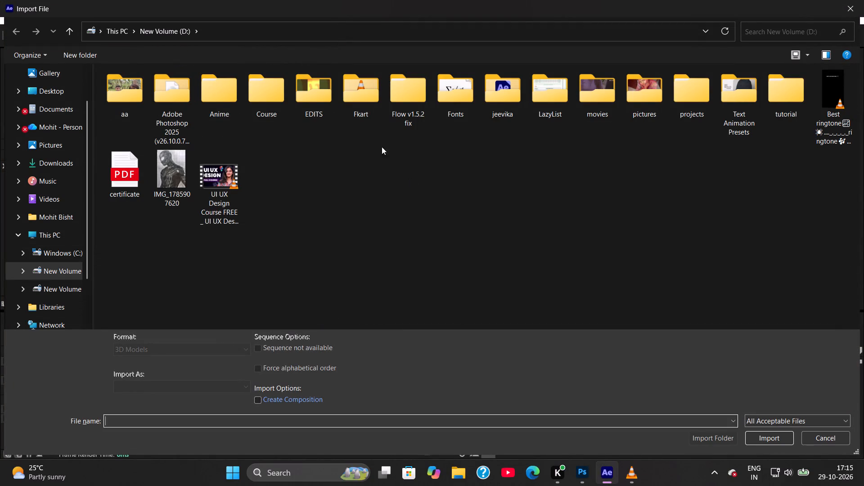
# Import the client image from the UI morphing folder in projects > AE on New Volume (D:).
pyautogui.doubleClick(671, 99)
pyautogui.doubleClick(175, 91)
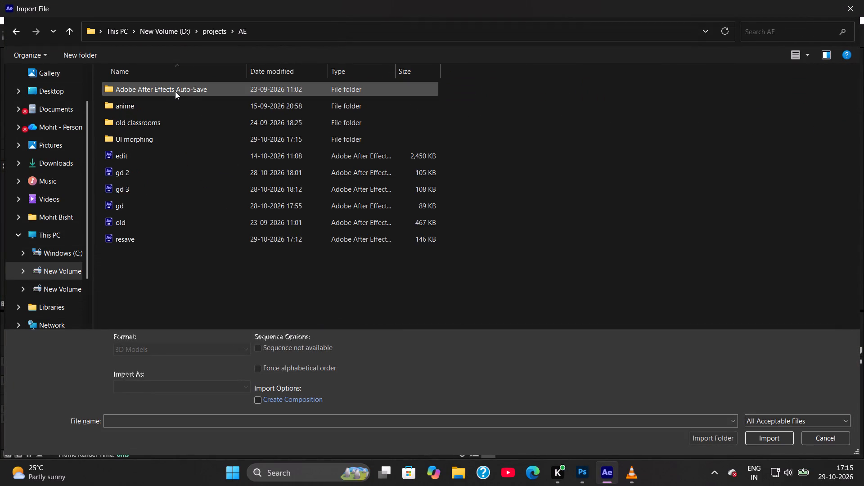
pyautogui.doubleClick(168, 135)
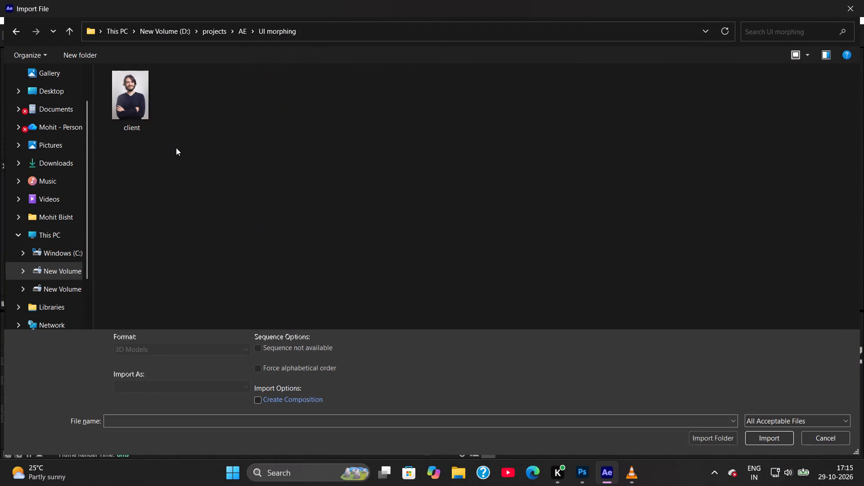
pyautogui.doubleClick(143, 112)
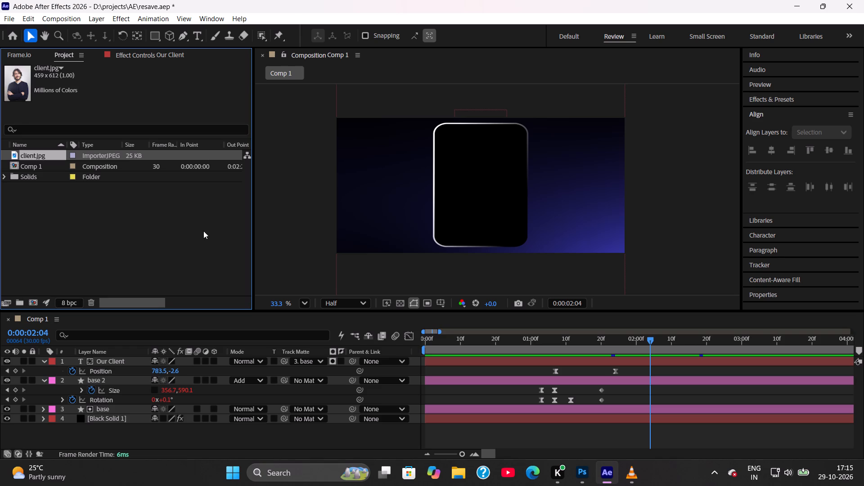
# Add client.jpg to Comp 1 as the topmost layer, starting at 0:00:00:00.
pyautogui.moveTo(33, 153); pyautogui.dragTo(360, 281)
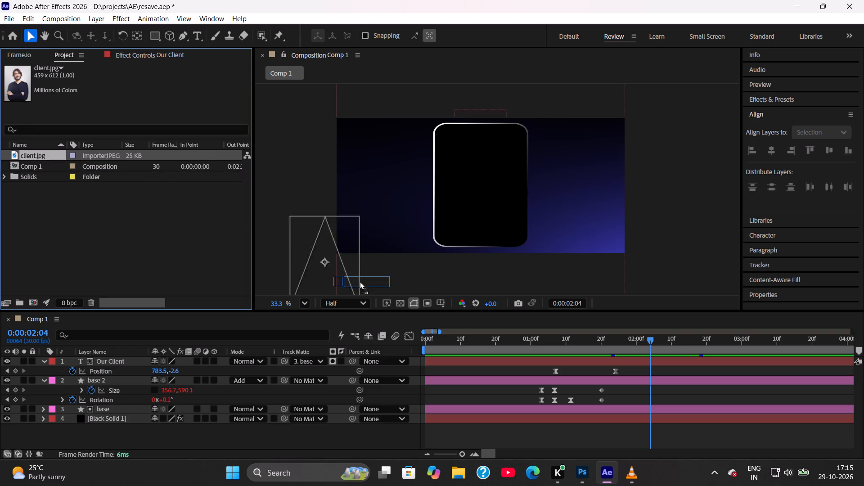
pyautogui.moveTo(360, 281); pyautogui.dragTo(458, 359)
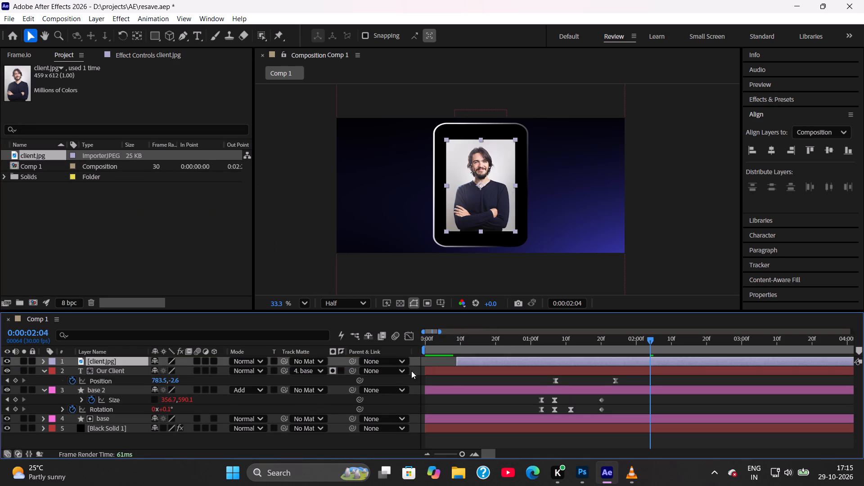
pyautogui.moveTo(454, 341); pyautogui.dragTo(406, 349)
pyautogui.moveTo(482, 363); pyautogui.dragTo(453, 363)
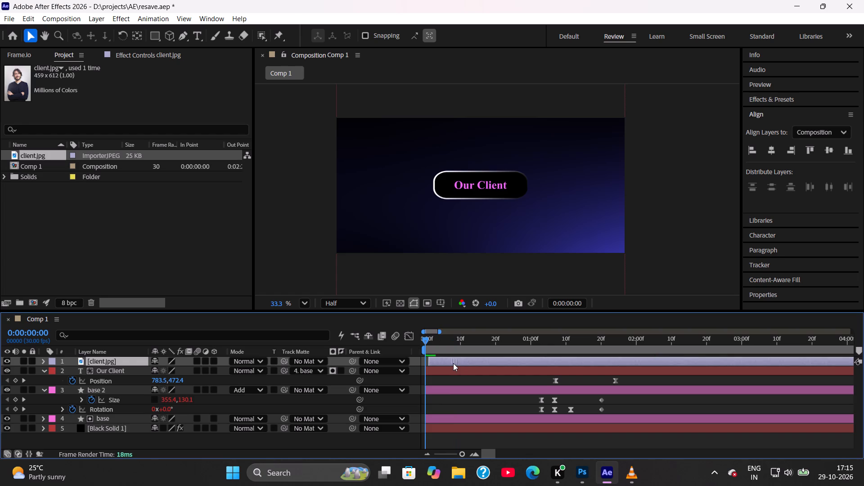
pyautogui.moveTo(453, 363); pyautogui.dragTo(451, 363)
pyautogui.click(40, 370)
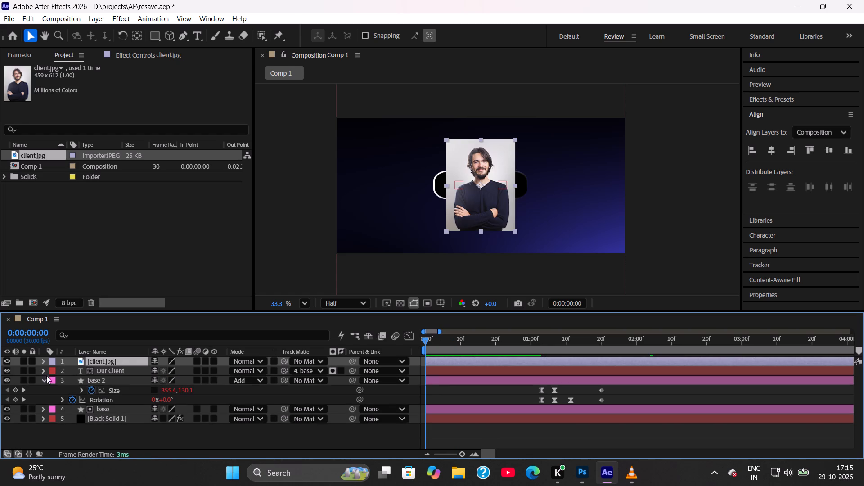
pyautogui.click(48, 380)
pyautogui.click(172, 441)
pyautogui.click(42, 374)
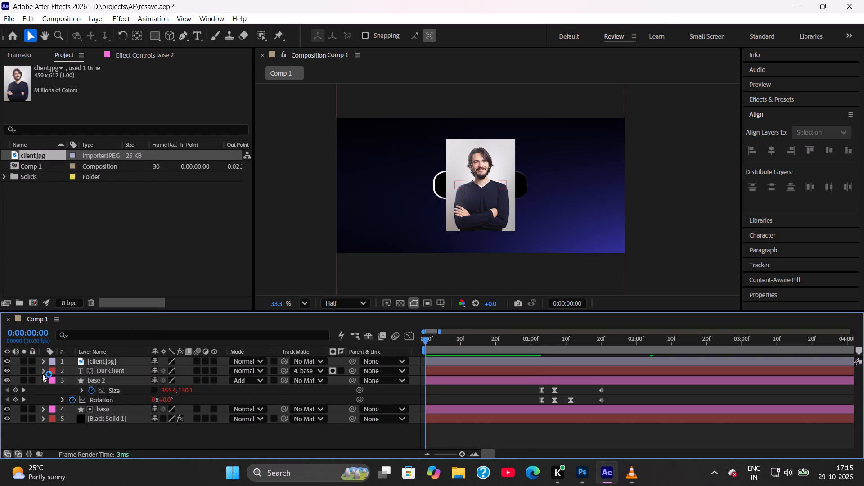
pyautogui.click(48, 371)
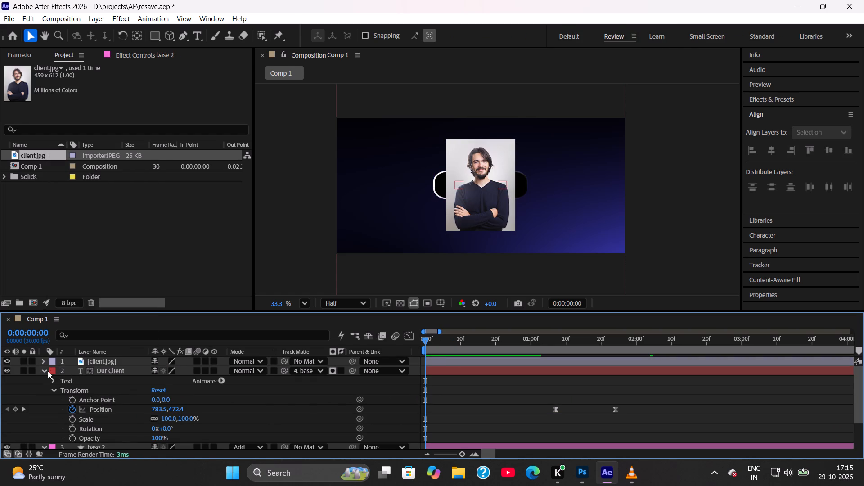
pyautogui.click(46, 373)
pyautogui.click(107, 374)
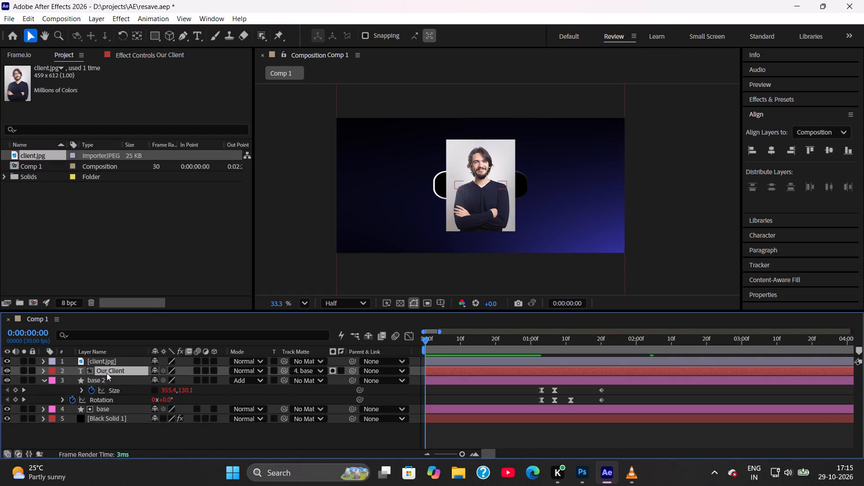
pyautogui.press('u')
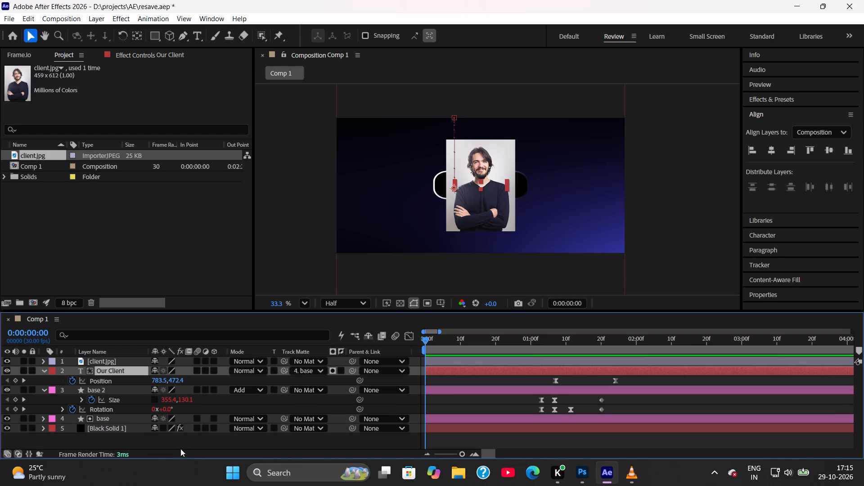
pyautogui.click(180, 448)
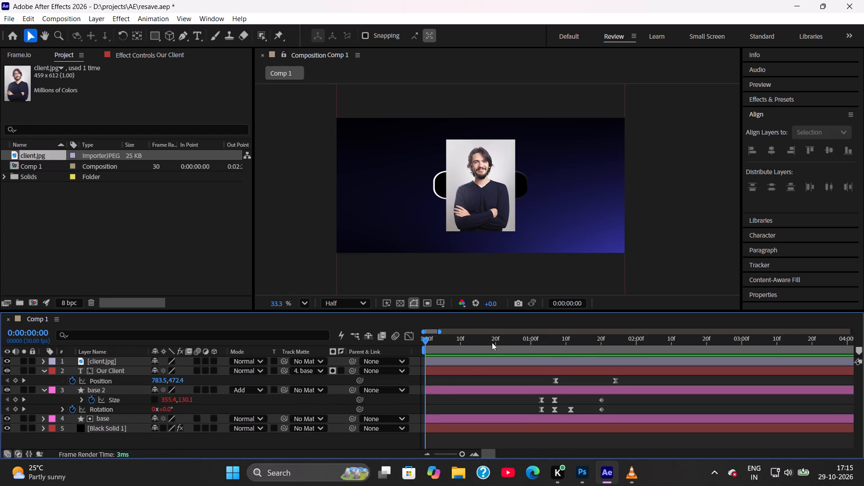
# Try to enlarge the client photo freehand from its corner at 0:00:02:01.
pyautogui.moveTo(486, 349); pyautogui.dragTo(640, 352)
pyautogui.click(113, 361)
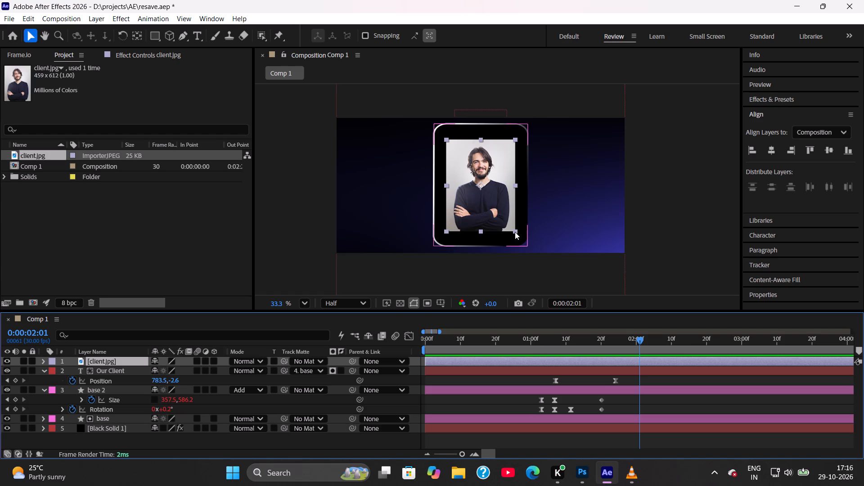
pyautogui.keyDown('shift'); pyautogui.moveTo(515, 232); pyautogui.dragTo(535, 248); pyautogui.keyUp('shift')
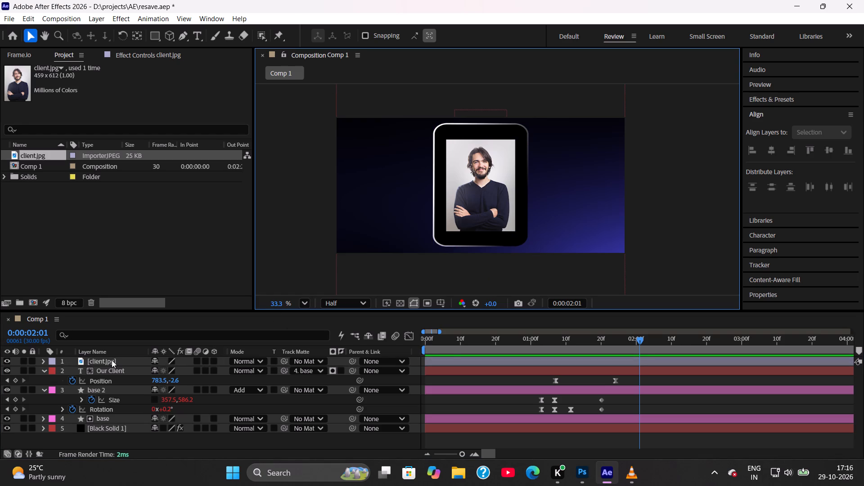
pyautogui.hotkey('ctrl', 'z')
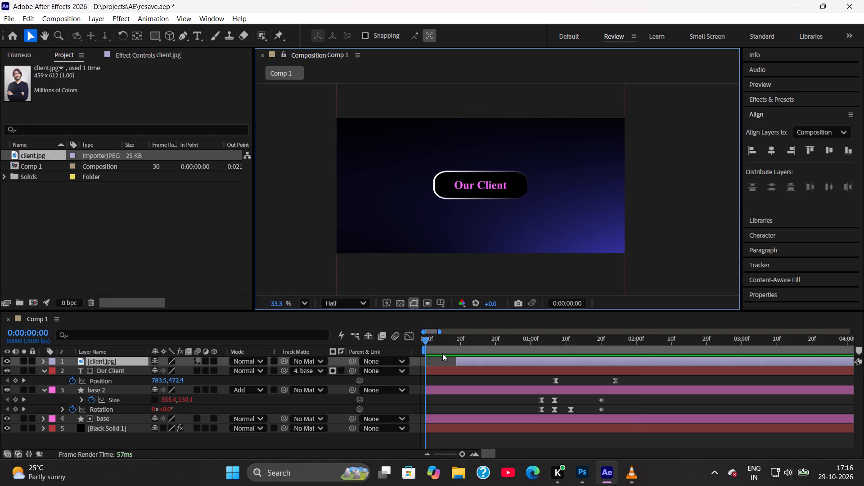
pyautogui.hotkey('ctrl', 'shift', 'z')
# Set the client photo layer's scale to 117%.
pyautogui.click(463, 361)
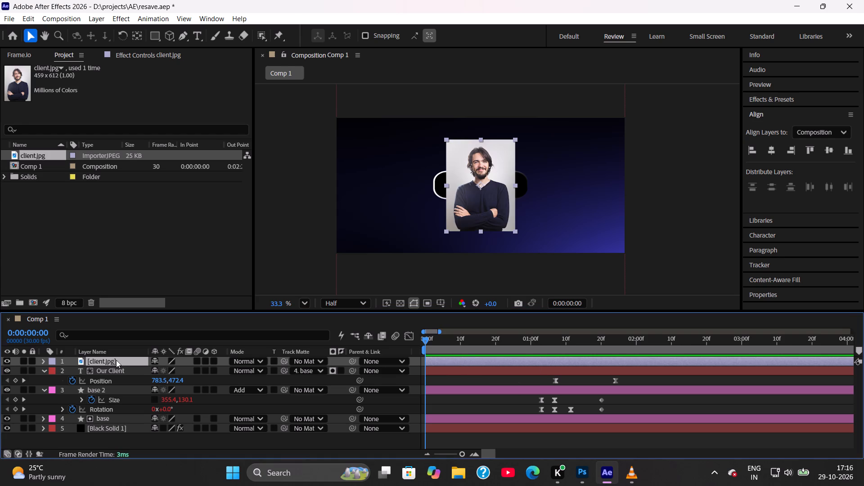
pyautogui.press('s')
pyautogui.moveTo(169, 372); pyautogui.dragTo(178, 372)
# Add a full-size elliptical mask to the client photo layer, with the expanded panel shown at 0:00:01:25.
pyautogui.moveTo(506, 346); pyautogui.dragTo(617, 346)
pyautogui.click(156, 37)
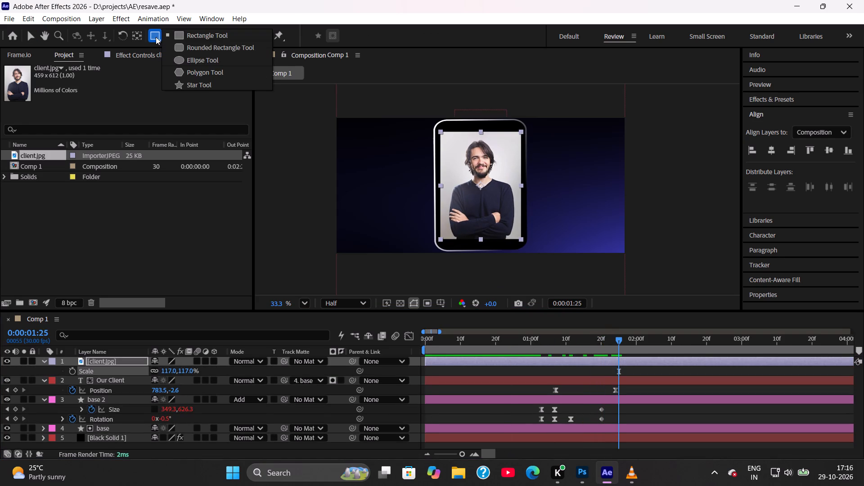
pyautogui.click(193, 56)
pyautogui.doubleClick(156, 37)
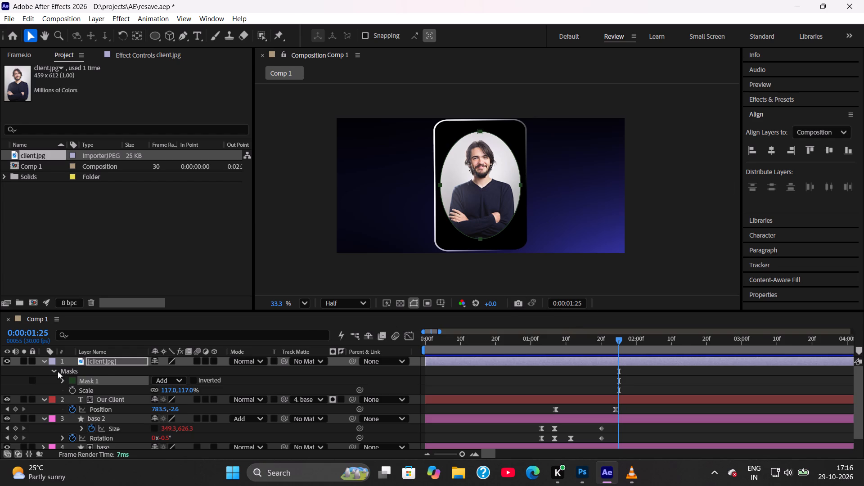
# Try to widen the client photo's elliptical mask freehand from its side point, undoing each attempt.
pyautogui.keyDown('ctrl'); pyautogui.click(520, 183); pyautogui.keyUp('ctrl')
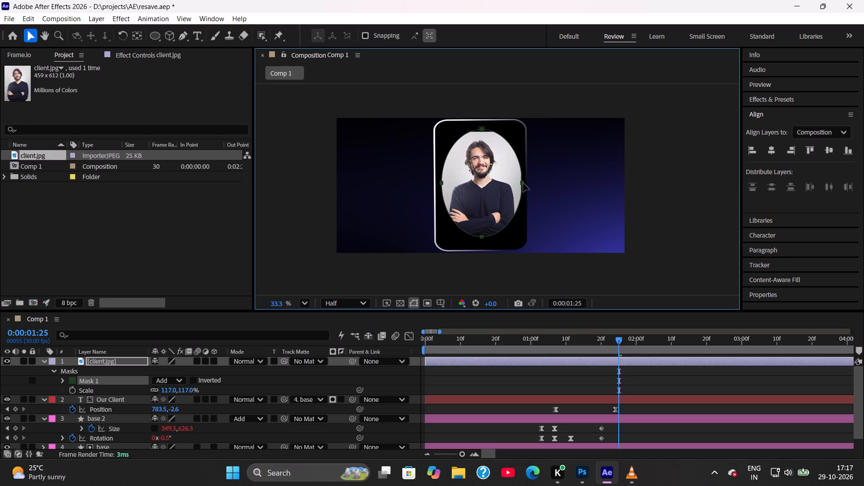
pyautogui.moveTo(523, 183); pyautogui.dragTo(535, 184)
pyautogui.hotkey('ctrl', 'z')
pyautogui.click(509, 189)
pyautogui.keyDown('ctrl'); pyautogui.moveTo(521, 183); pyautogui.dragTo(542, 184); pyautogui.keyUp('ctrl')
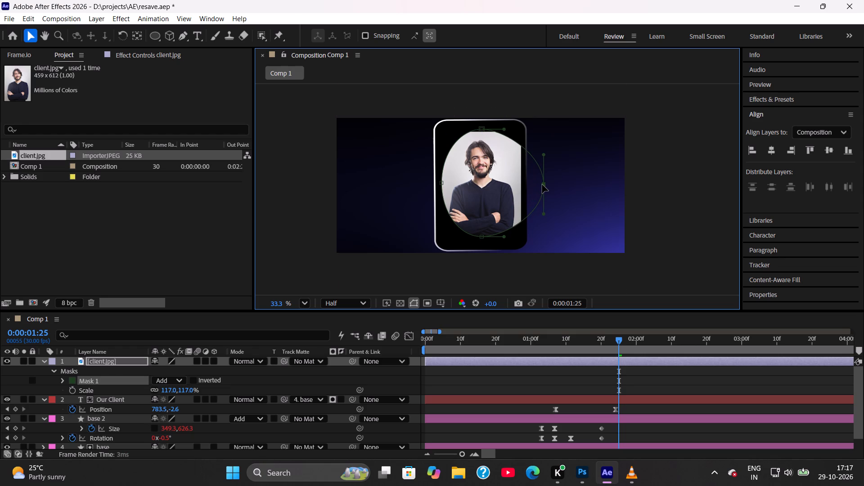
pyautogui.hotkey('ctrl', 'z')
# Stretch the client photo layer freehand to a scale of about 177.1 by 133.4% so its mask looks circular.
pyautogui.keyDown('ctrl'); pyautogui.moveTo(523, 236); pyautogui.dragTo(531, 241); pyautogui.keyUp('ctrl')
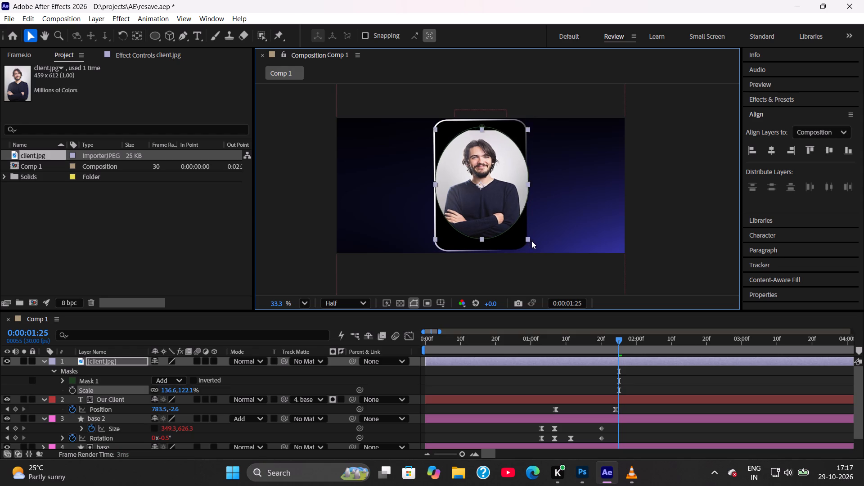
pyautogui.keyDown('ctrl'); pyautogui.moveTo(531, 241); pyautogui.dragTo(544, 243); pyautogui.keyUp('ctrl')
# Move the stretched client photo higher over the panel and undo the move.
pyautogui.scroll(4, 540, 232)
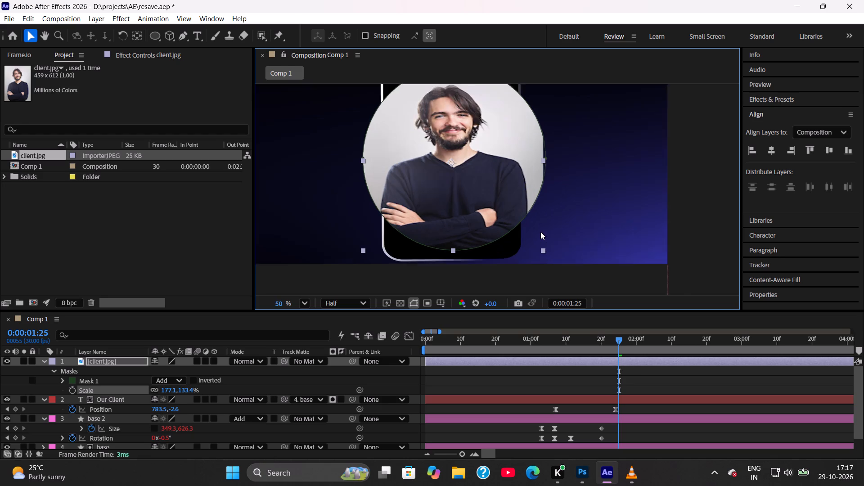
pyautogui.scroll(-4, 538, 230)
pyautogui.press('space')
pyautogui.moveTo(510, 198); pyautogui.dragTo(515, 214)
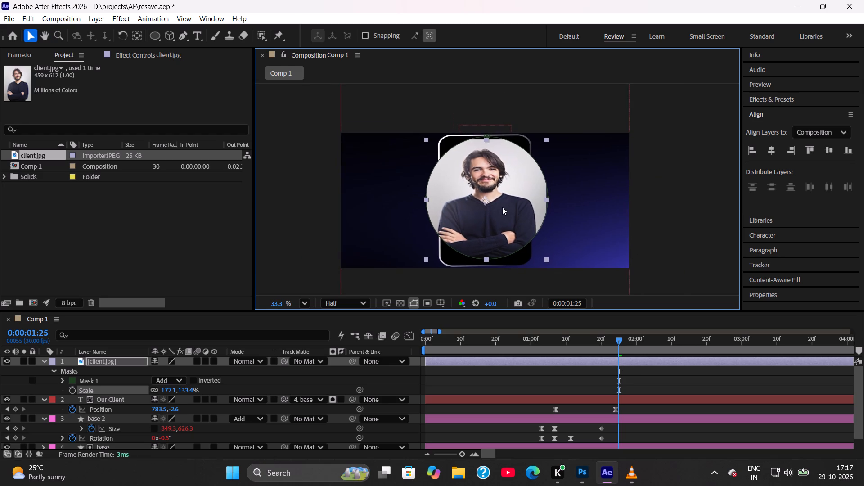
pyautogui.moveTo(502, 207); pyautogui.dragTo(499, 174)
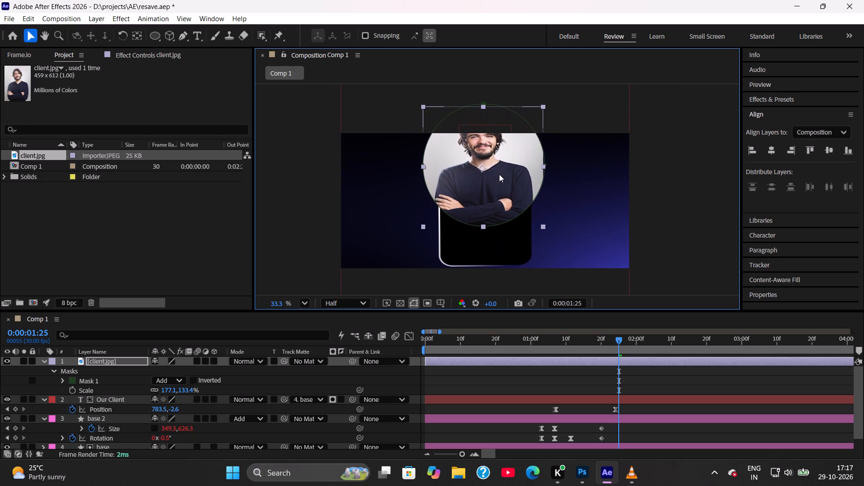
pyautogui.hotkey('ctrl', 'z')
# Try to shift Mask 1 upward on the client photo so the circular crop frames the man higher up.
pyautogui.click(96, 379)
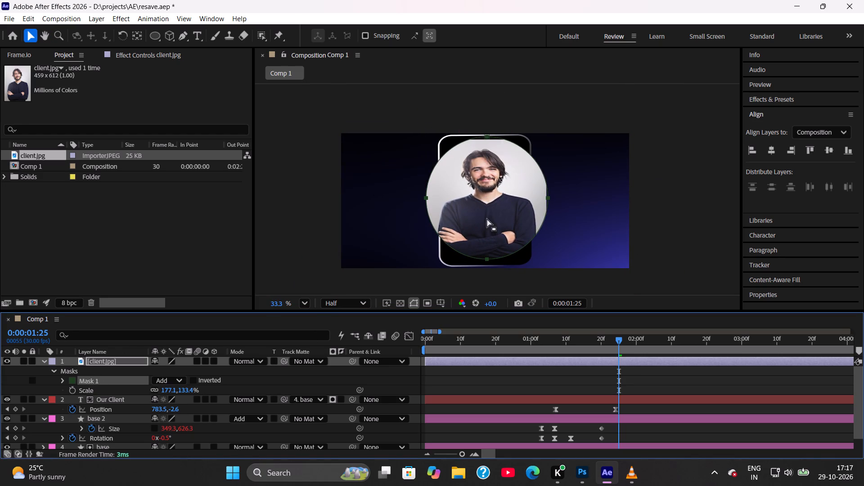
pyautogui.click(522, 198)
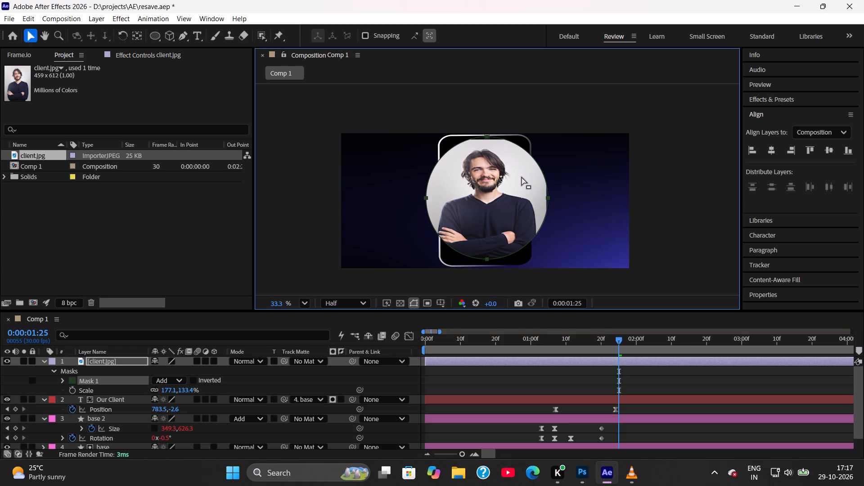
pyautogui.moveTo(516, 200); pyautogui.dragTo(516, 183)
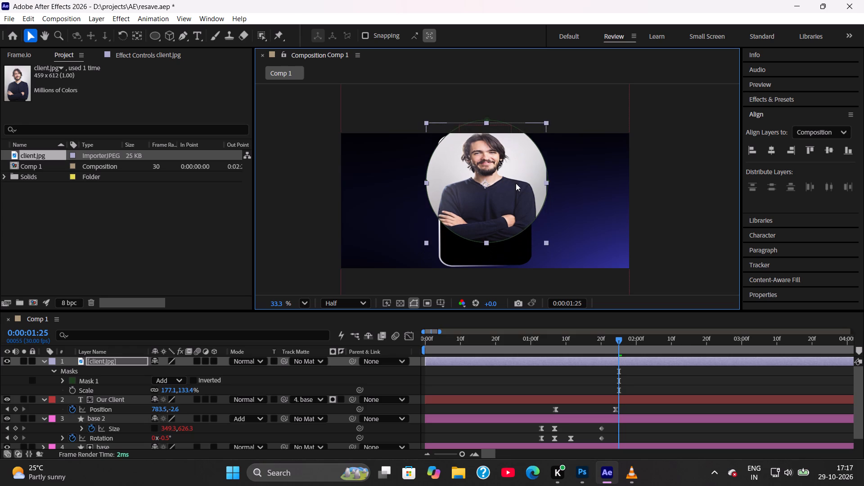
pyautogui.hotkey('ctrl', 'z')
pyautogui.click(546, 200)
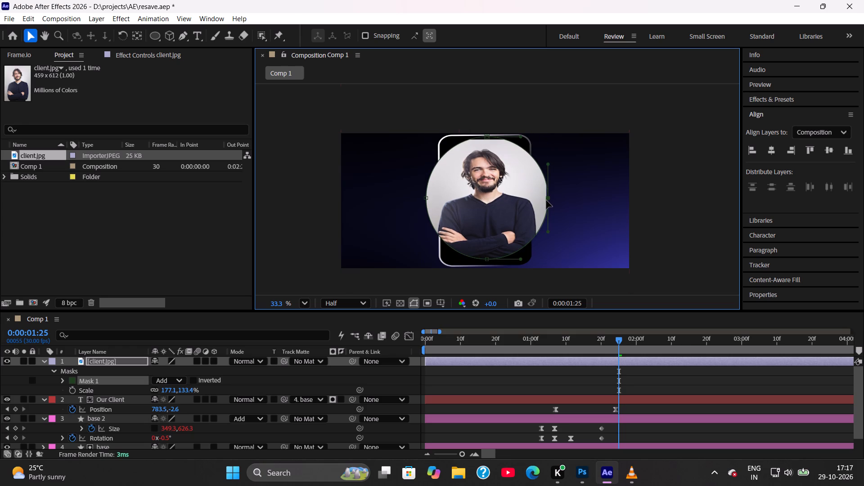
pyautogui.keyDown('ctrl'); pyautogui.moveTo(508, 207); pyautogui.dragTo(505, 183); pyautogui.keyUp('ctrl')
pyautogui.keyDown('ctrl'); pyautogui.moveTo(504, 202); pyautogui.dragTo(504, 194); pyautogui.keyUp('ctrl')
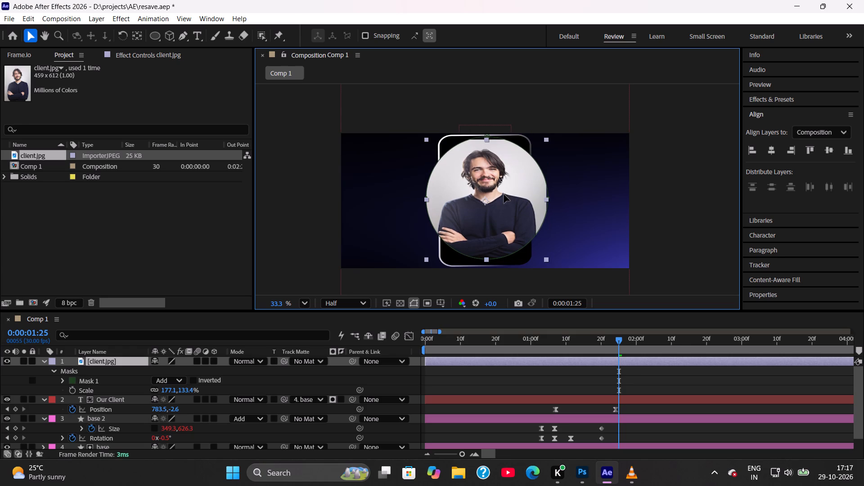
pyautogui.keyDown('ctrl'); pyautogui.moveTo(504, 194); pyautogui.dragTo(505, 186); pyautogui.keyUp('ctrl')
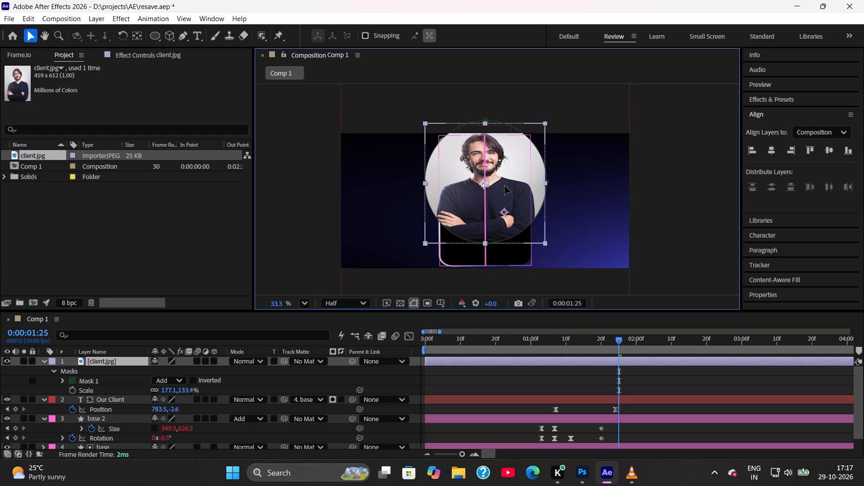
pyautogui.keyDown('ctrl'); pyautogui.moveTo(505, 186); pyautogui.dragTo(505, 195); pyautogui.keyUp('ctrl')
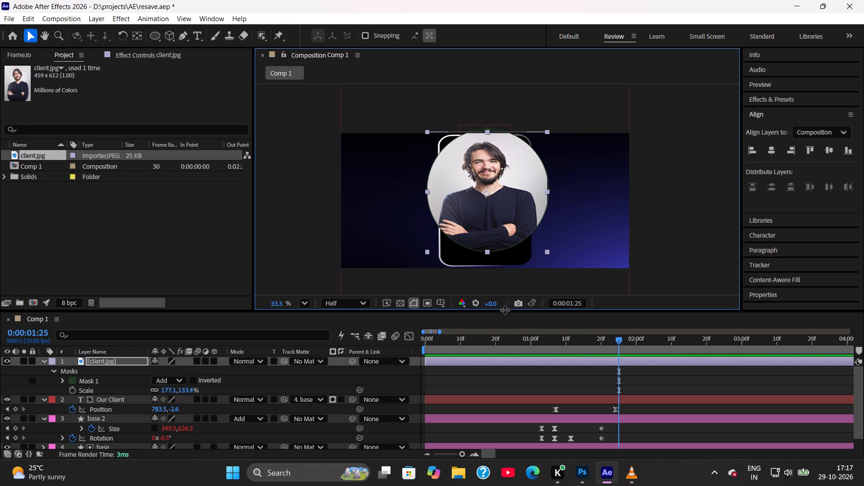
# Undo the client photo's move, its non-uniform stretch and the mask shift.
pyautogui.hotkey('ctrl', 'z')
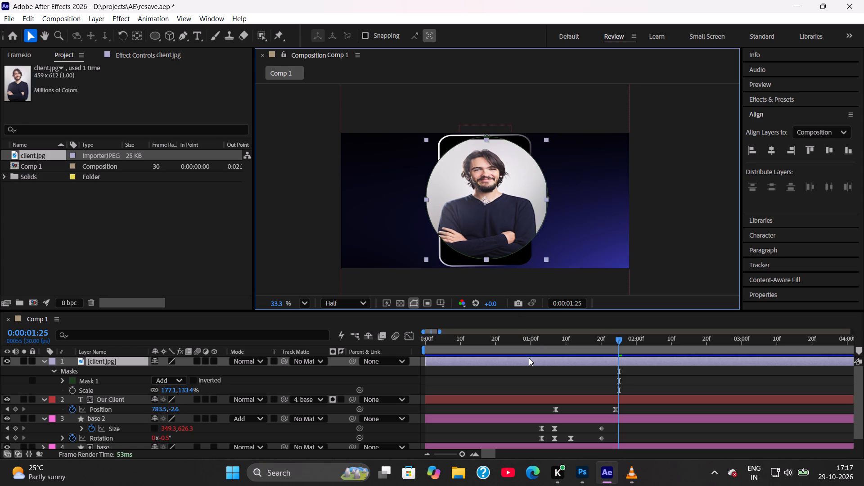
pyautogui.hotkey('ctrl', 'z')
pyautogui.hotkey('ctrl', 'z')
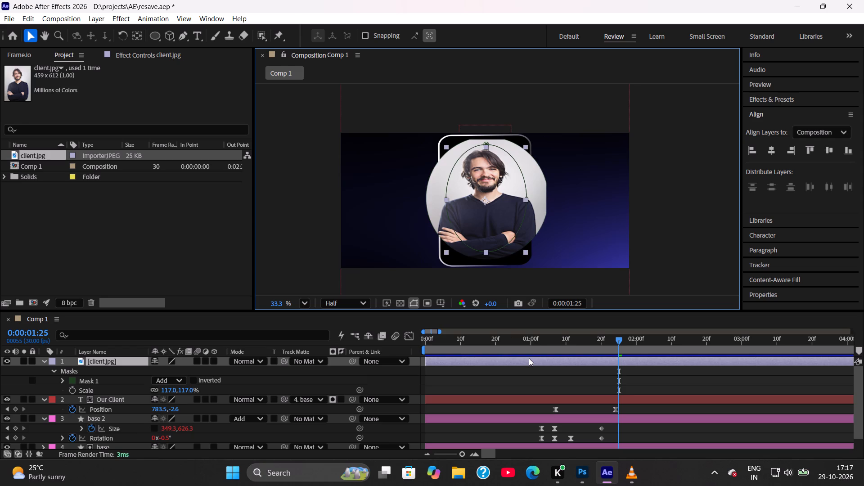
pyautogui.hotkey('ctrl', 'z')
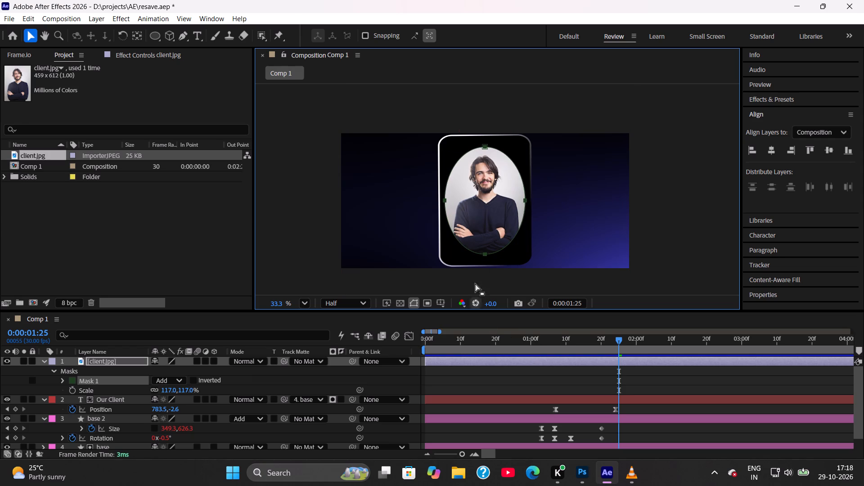
# Enlarge Mask 1 on the client photo freehand and reposition it so its curve crops only the photo's lower corners.
pyautogui.doubleClick(486, 147)
pyautogui.keyDown('shift'); pyautogui.moveTo(527, 146); pyautogui.dragTo(528, 144); pyautogui.keyUp('shift')
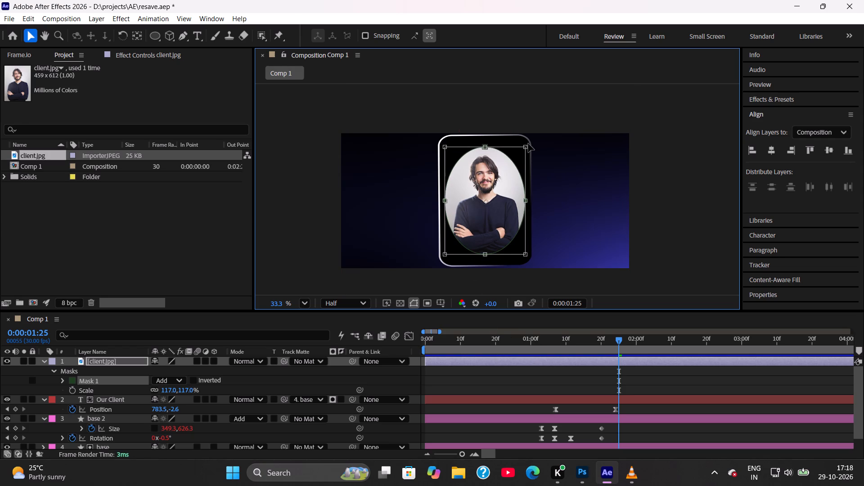
pyautogui.keyDown('shift'); pyautogui.moveTo(528, 144); pyautogui.dragTo(562, 115); pyautogui.keyUp('shift')
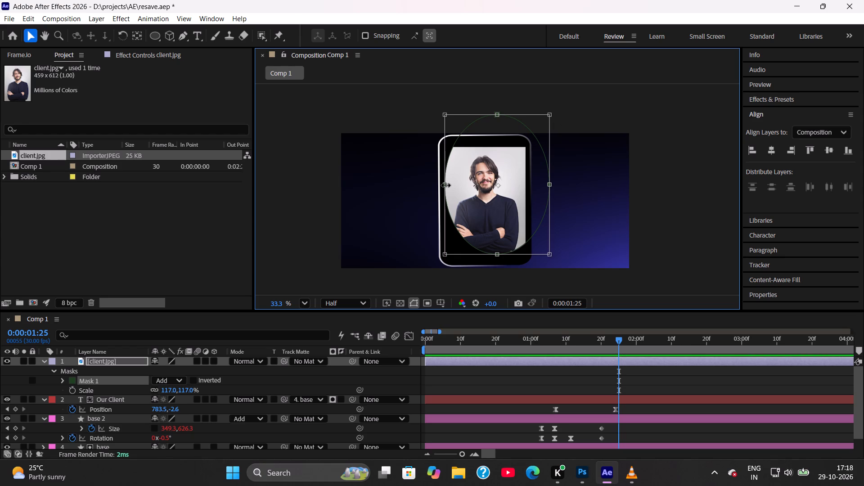
pyautogui.moveTo(507, 189); pyautogui.dragTo(493, 182)
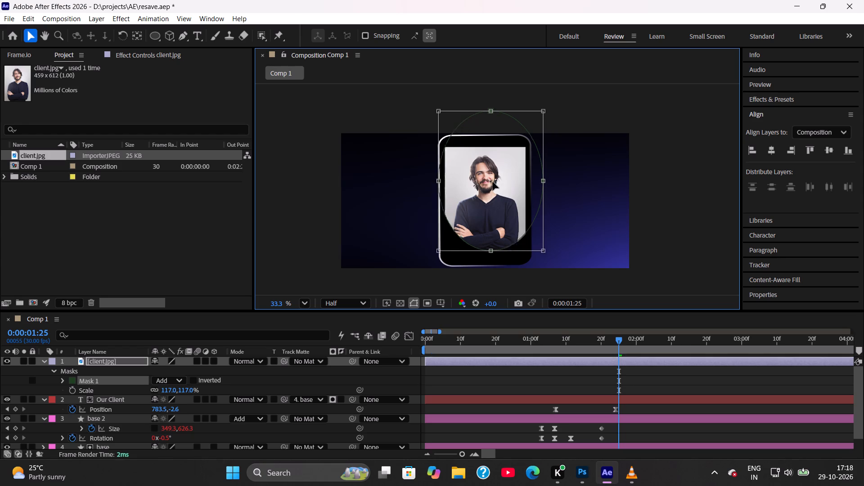
pyautogui.moveTo(493, 182); pyautogui.dragTo(496, 168)
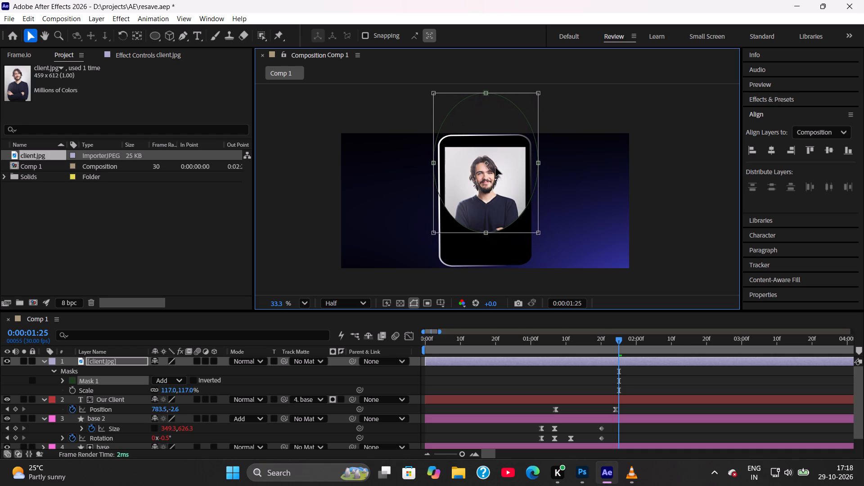
pyautogui.moveTo(496, 168); pyautogui.dragTo(497, 177)
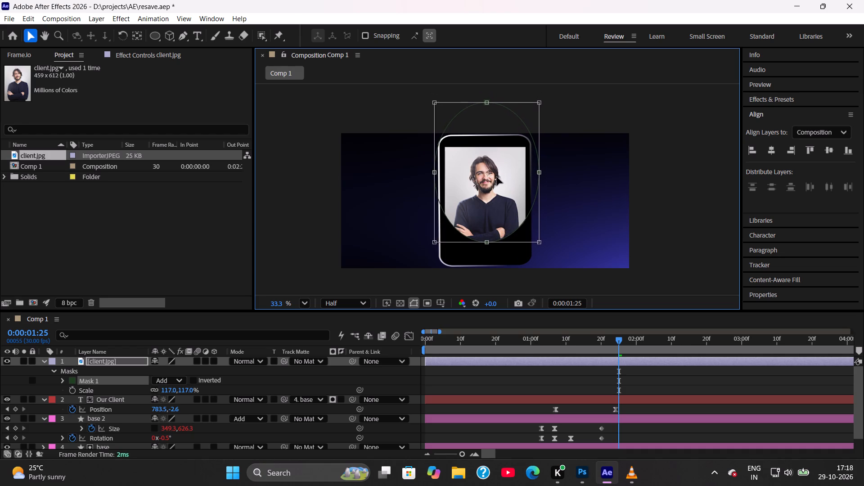
pyautogui.moveTo(497, 177); pyautogui.dragTo(496, 193)
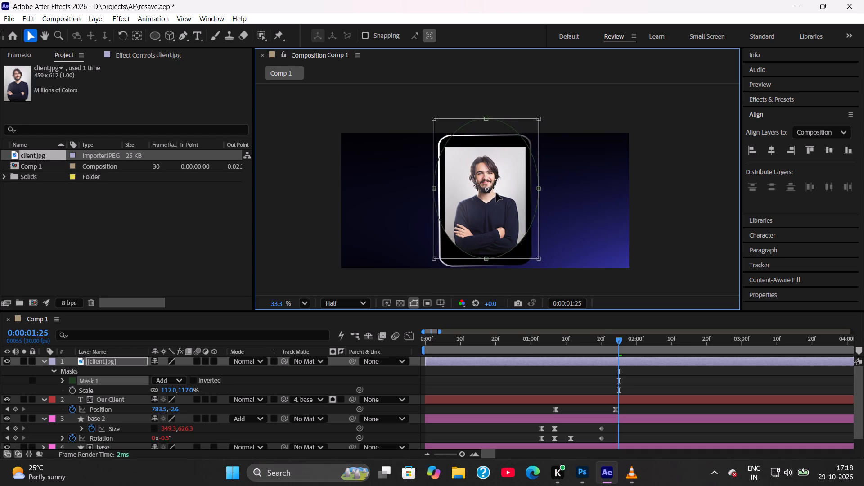
pyautogui.moveTo(496, 193); pyautogui.dragTo(497, 180)
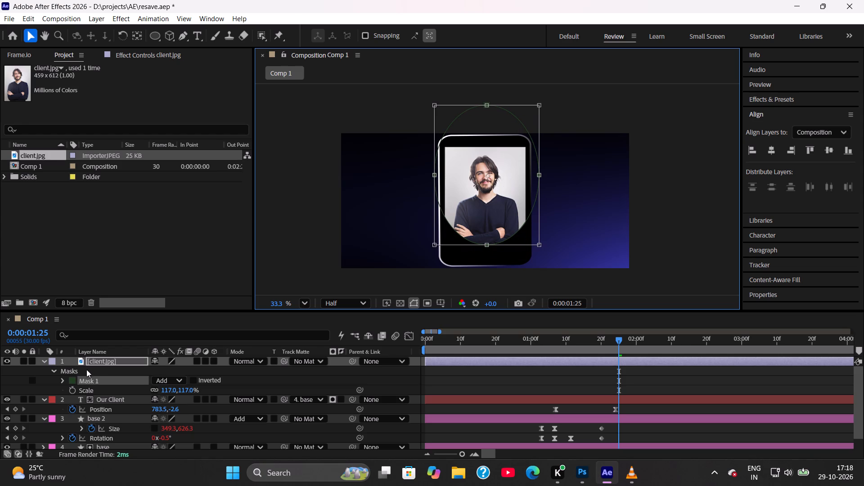
# Set the Mask Feather of the client photo's Mask 1 to 50 pixels.
pyautogui.click(89, 373)
pyautogui.click(61, 378)
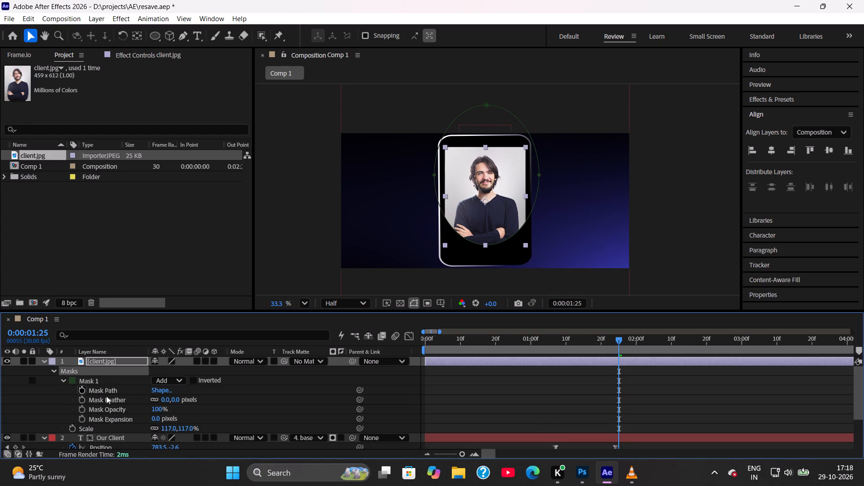
pyautogui.moveTo(162, 399); pyautogui.dragTo(174, 399)
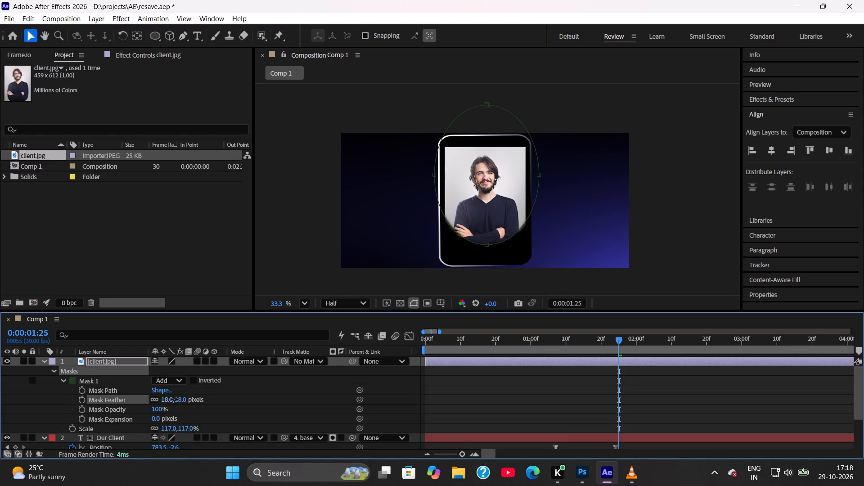
pyautogui.moveTo(174, 399); pyautogui.dragTo(68, 397)
pyautogui.moveTo(68, 397); pyautogui.dragTo(33, 400)
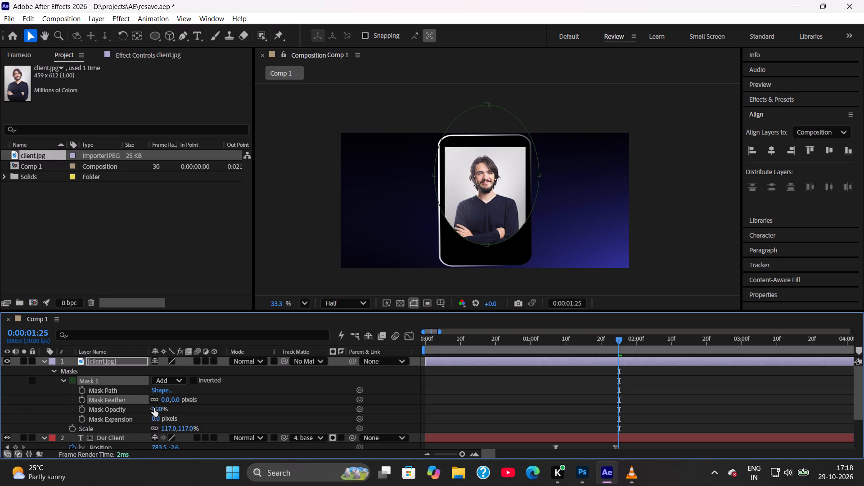
pyautogui.moveTo(166, 401); pyautogui.dragTo(171, 401)
pyautogui.moveTo(171, 401); pyautogui.dragTo(190, 401)
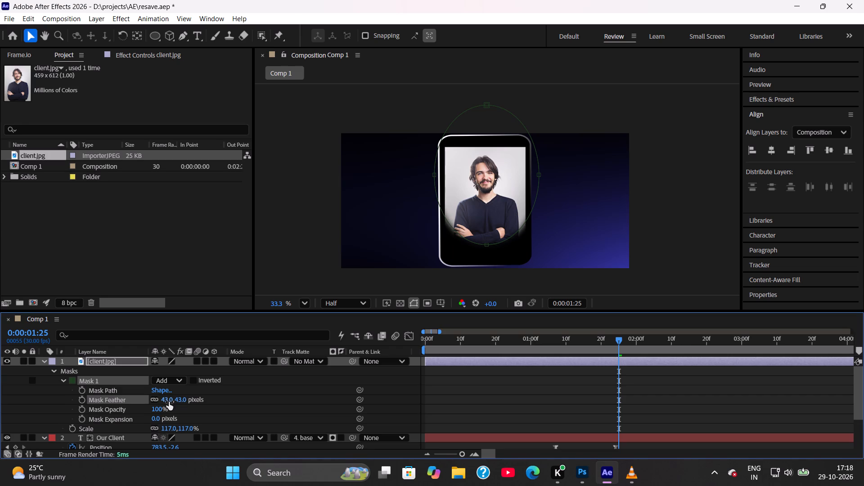
pyautogui.click(169, 402)
pyautogui.write('50')
pyautogui.press('Return')
pyautogui.click(517, 397)
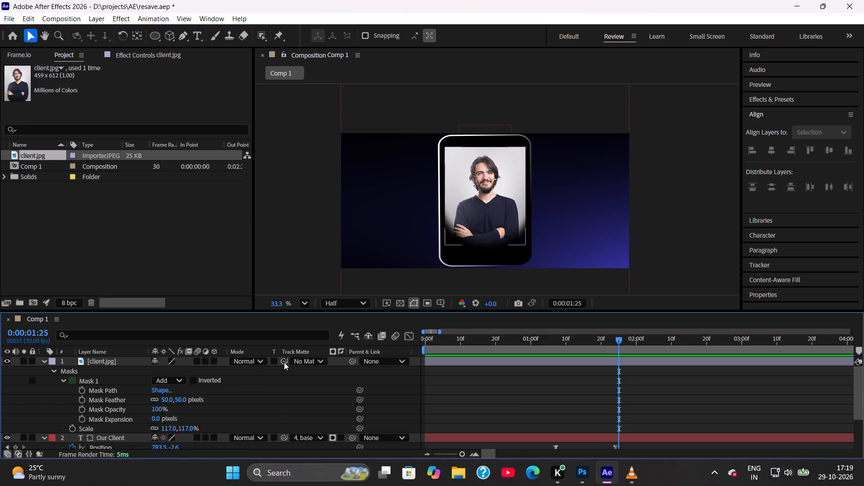
# Assign the base layer as the track matte of the client.jpg layer.
pyautogui.scroll(-1, 277, 372)
pyautogui.scroll(1, 280, 372)
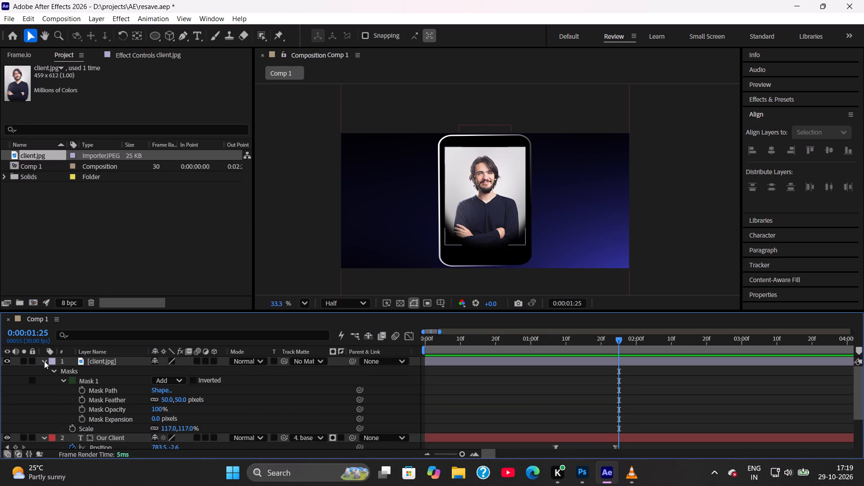
pyautogui.click(44, 361)
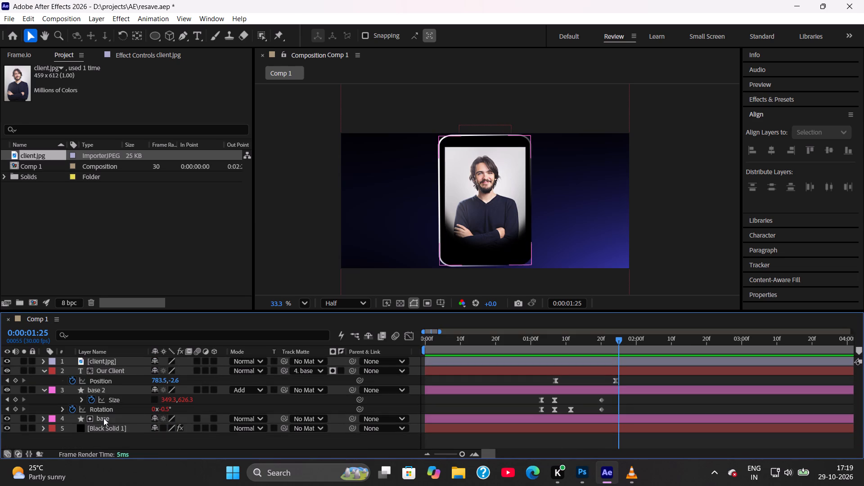
pyautogui.click(103, 418)
pyautogui.moveTo(284, 360); pyautogui.dragTo(127, 414)
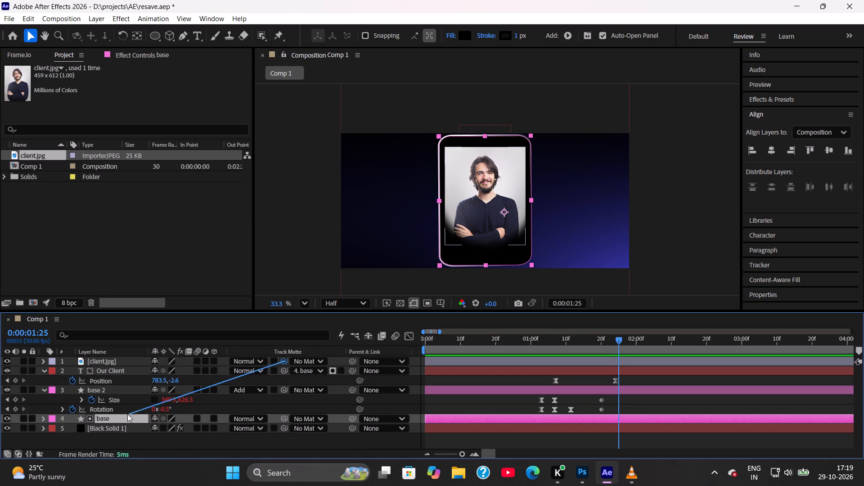
pyautogui.moveTo(127, 414); pyautogui.dragTo(115, 419)
# Scrub through the panel's expansion to check the matted client photo, and save the project.
pyautogui.moveTo(550, 347); pyautogui.dragTo(444, 358)
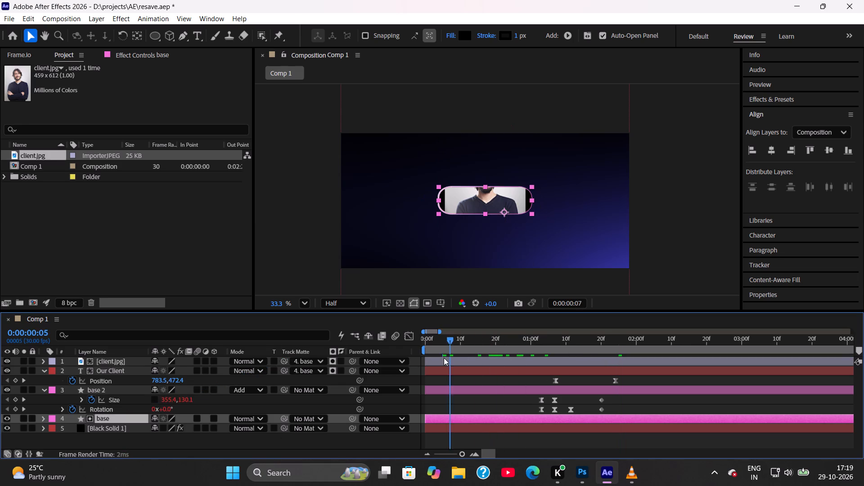
pyautogui.moveTo(444, 358); pyautogui.dragTo(643, 378)
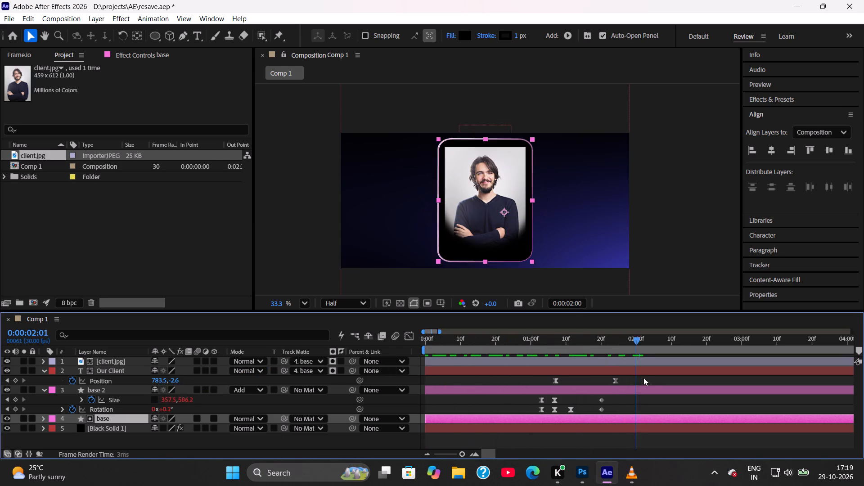
pyautogui.moveTo(643, 378); pyautogui.dragTo(614, 380)
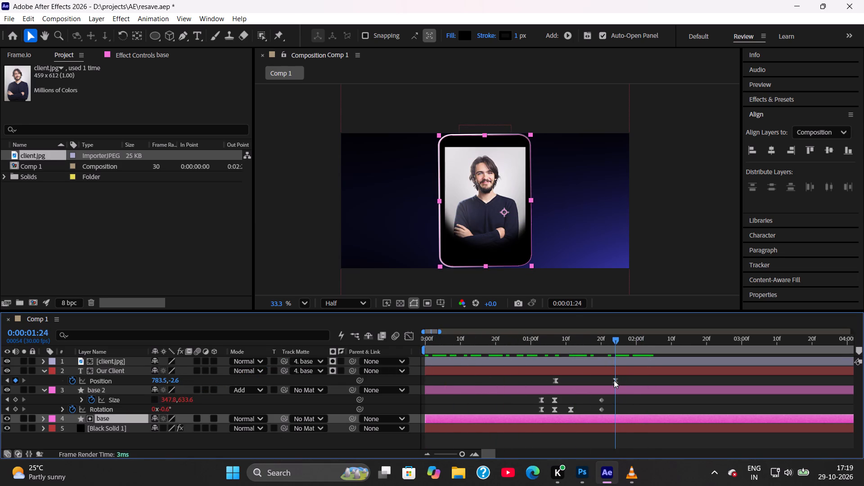
pyautogui.moveTo(614, 380); pyautogui.dragTo(571, 382)
pyautogui.hotkey('ctrl', 's')
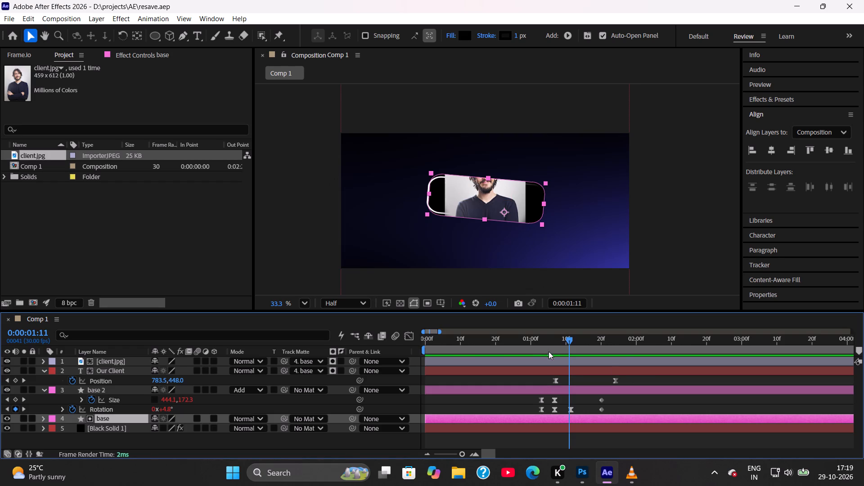
# At 0:00:02:04, move the client photo straight up so its top edge reaches the panel's upper border.
pyautogui.moveTo(544, 345); pyautogui.dragTo(538, 346)
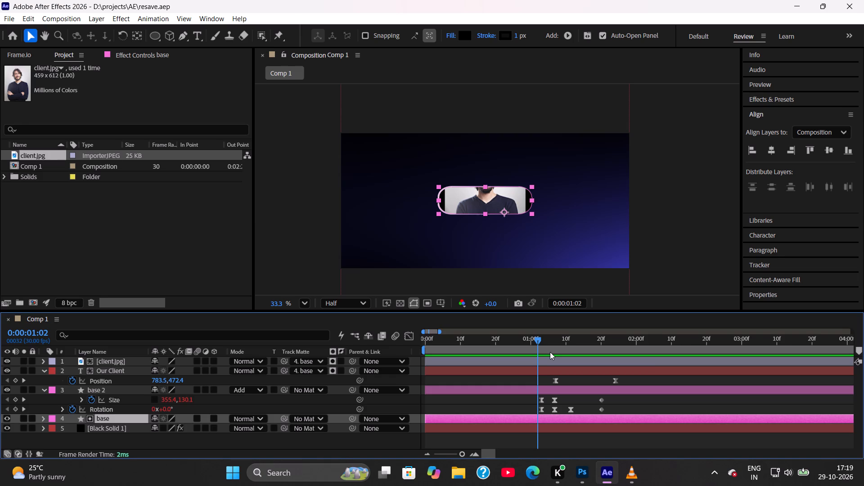
pyautogui.moveTo(543, 345); pyautogui.dragTo(648, 346)
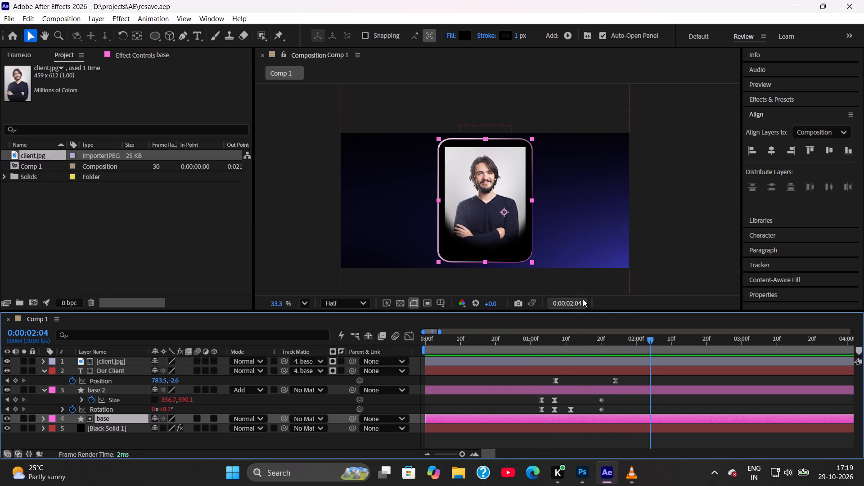
pyautogui.click(107, 361)
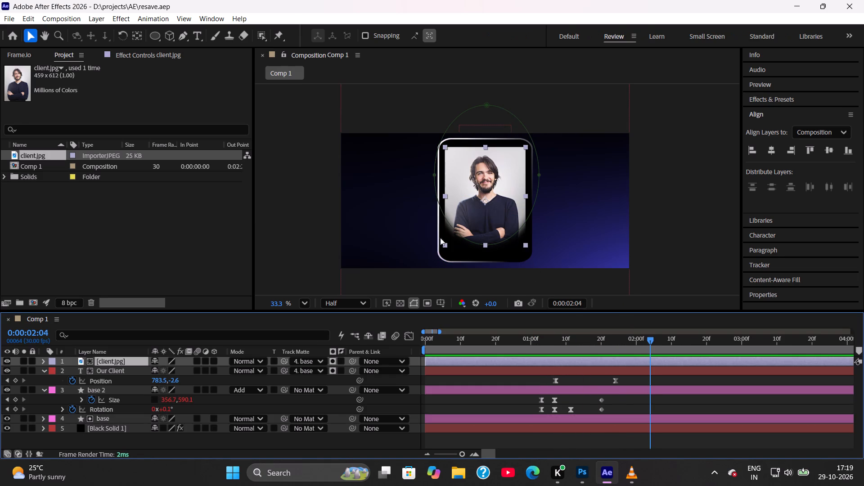
pyautogui.moveTo(493, 210); pyautogui.dragTo(491, 200)
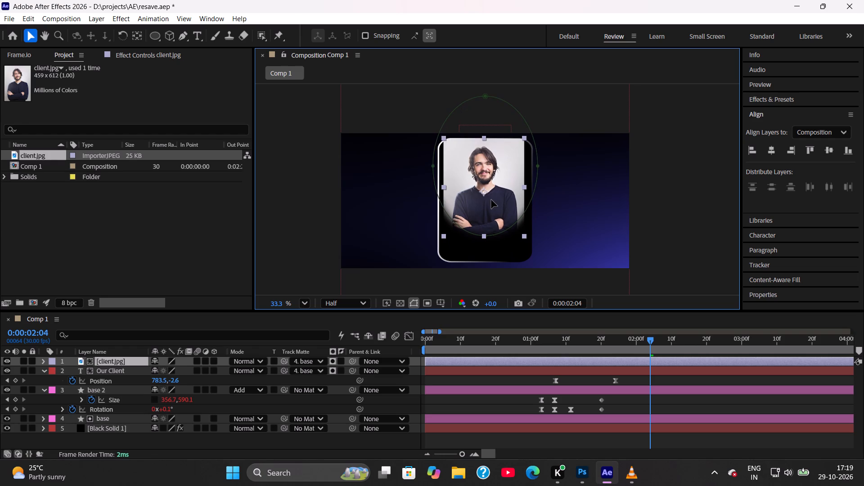
pyautogui.moveTo(491, 200); pyautogui.dragTo(493, 198)
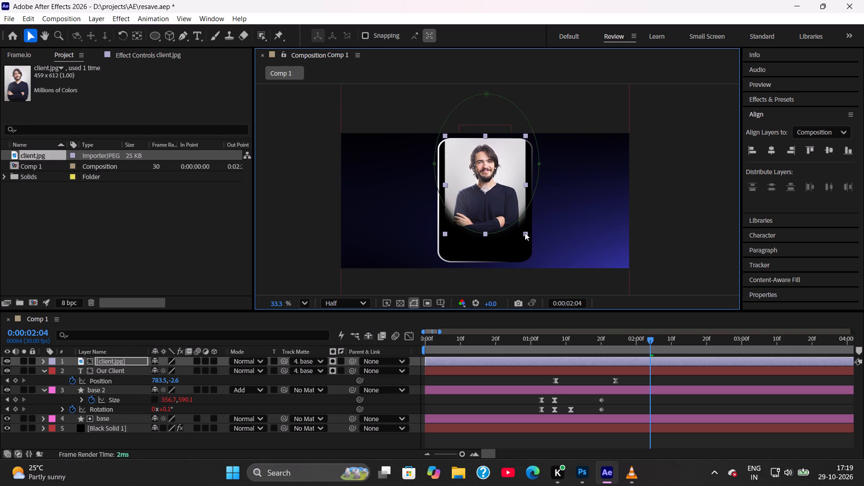
pyautogui.keyDown('shift'); pyautogui.moveTo(526, 232); pyautogui.dragTo(529, 234); pyautogui.keyUp('shift')
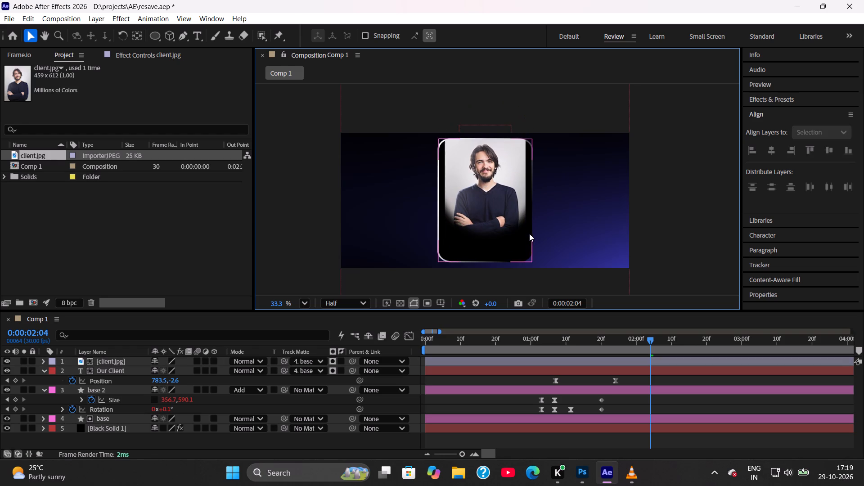
pyautogui.keyDown('shift'); pyautogui.moveTo(529, 234); pyautogui.dragTo(533, 234); pyautogui.keyUp('shift')
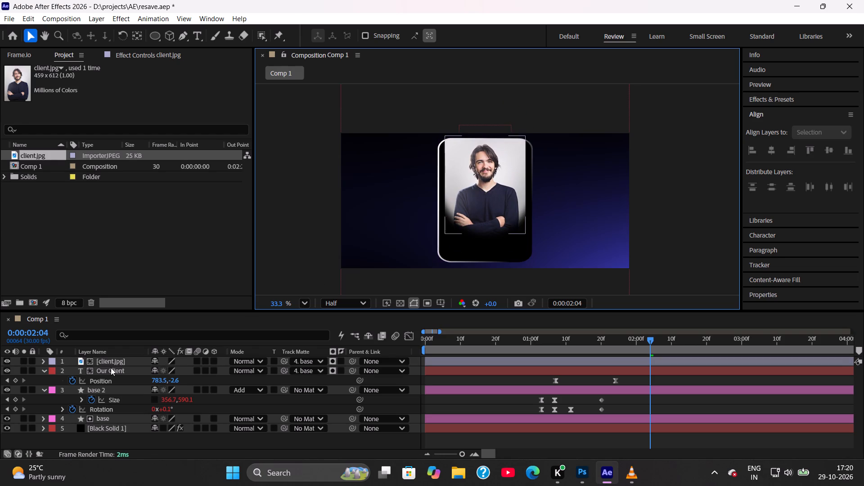
pyautogui.hotkey('ctrl', 'z')
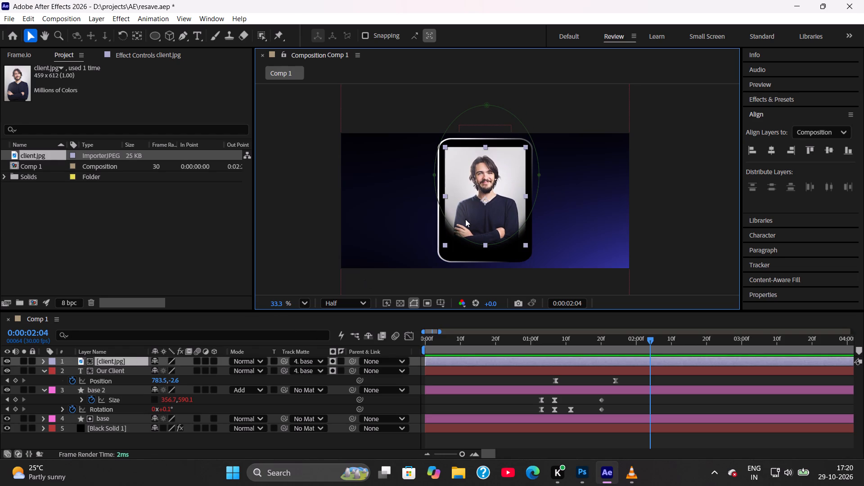
pyautogui.hotkey('ctrl', 'shift', 'z')
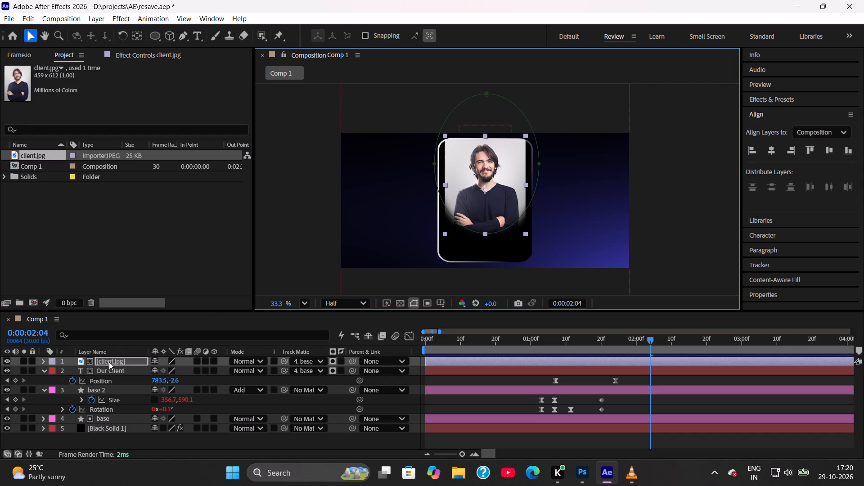
# Scale the client photo layer up uniformly to 135% so it fills the panel's width.
pyautogui.click(109, 362)
pyautogui.press('s')
pyautogui.moveTo(164, 370); pyautogui.dragTo(166, 369)
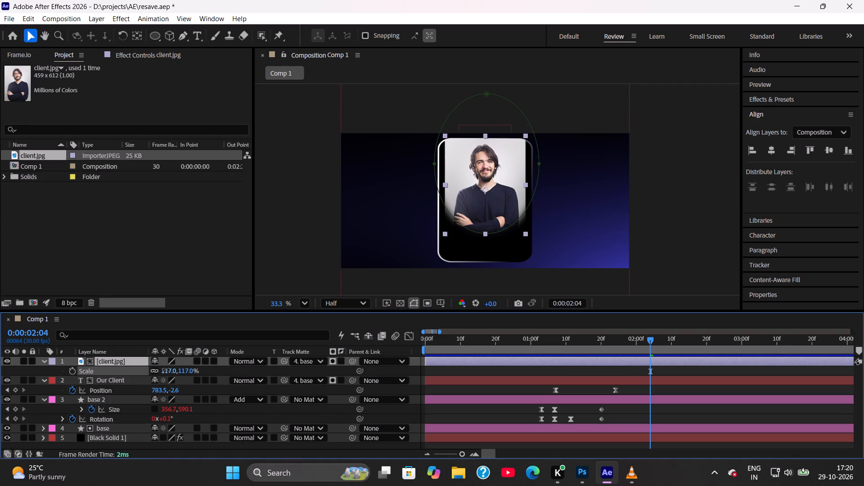
pyautogui.moveTo(166, 369); pyautogui.dragTo(174, 369)
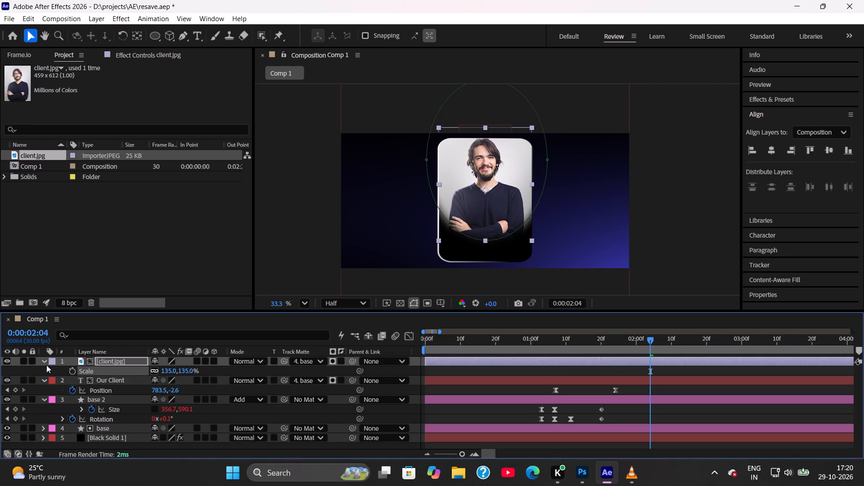
pyautogui.click(44, 361)
# Nudge the enlarged client photo slightly higher in the panel and save the project.
pyautogui.click(511, 215)
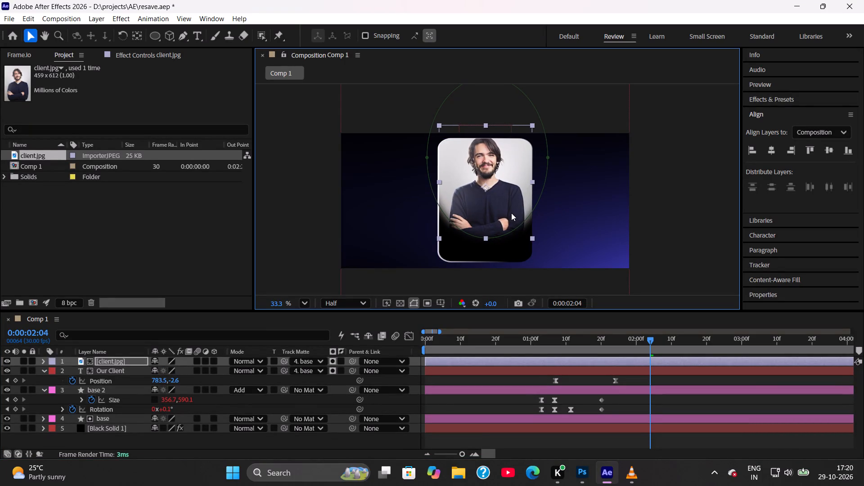
pyautogui.click(189, 445)
pyautogui.hotkey('ctrl', 's')
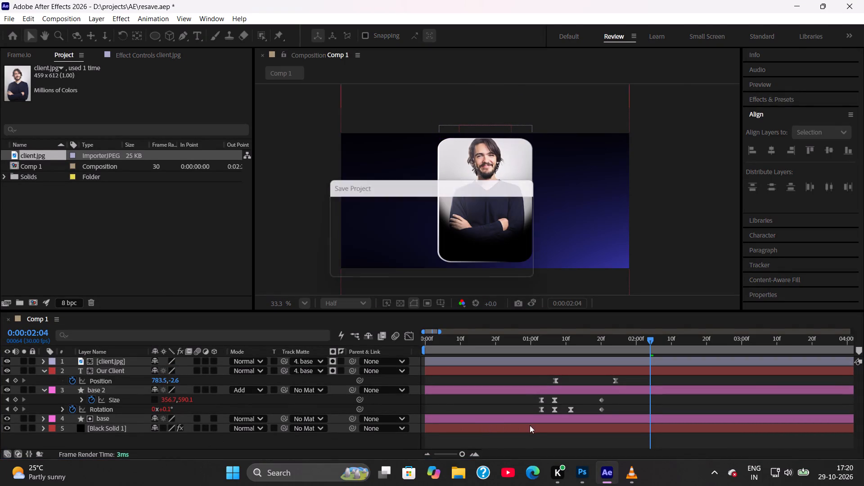
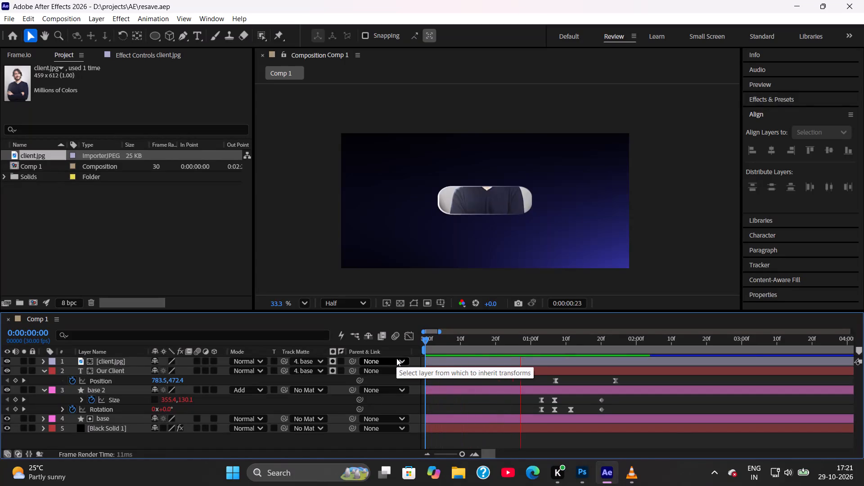
# Play and scrub the panel expansion to examine how the client photo appears from the closed button to the open panel.
pyautogui.press('space')
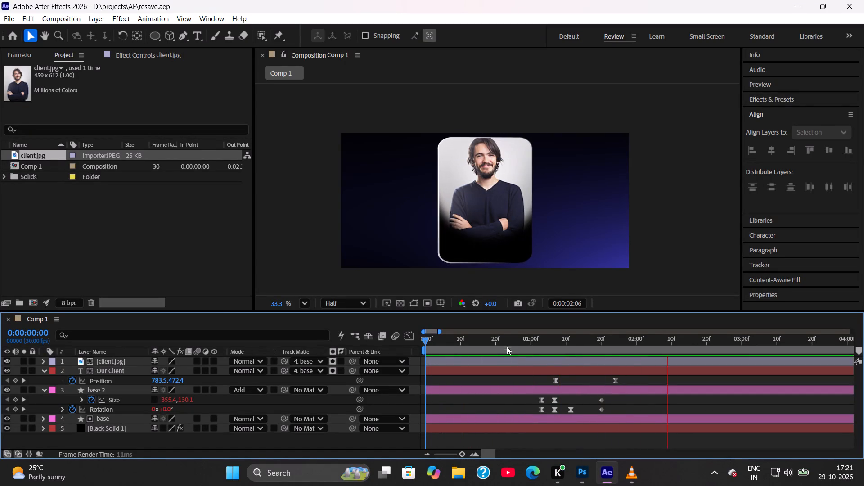
pyautogui.click(503, 341)
pyautogui.press('space')
pyautogui.press('space')
pyautogui.click(504, 340)
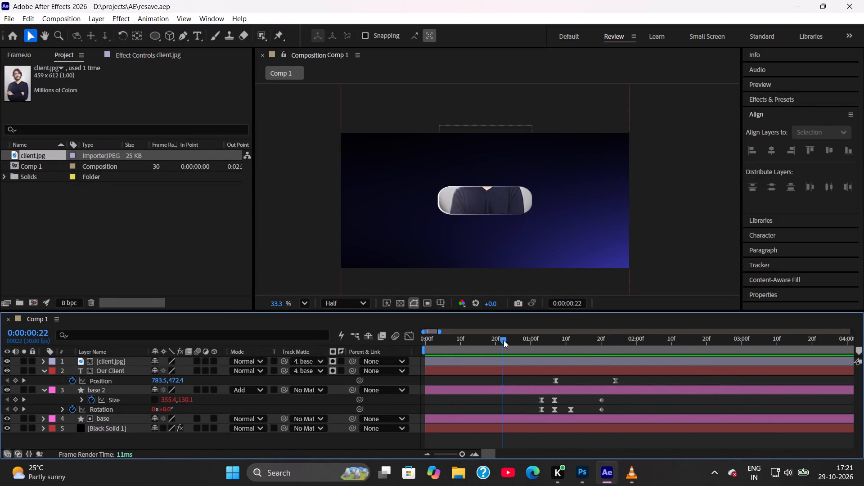
pyautogui.press('space')
pyautogui.press('space')
pyautogui.moveTo(526, 340); pyautogui.dragTo(517, 341)
pyautogui.moveTo(517, 341); pyautogui.dragTo(489, 345)
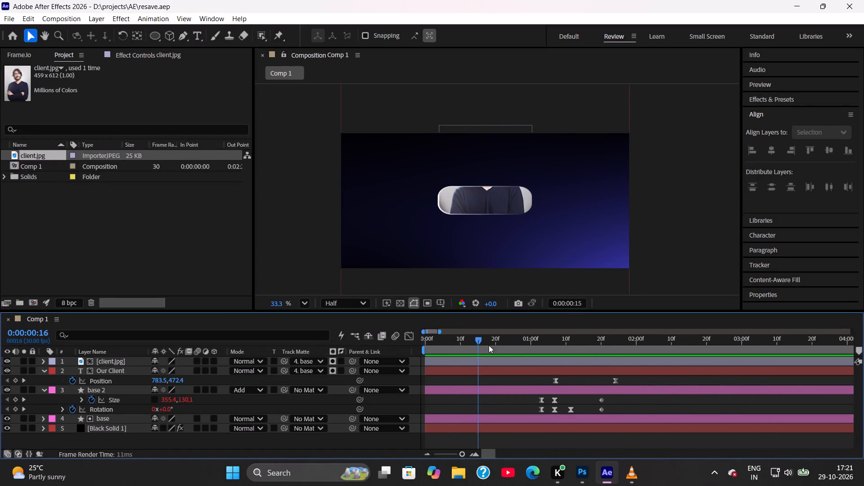
pyautogui.moveTo(489, 345); pyautogui.dragTo(560, 348)
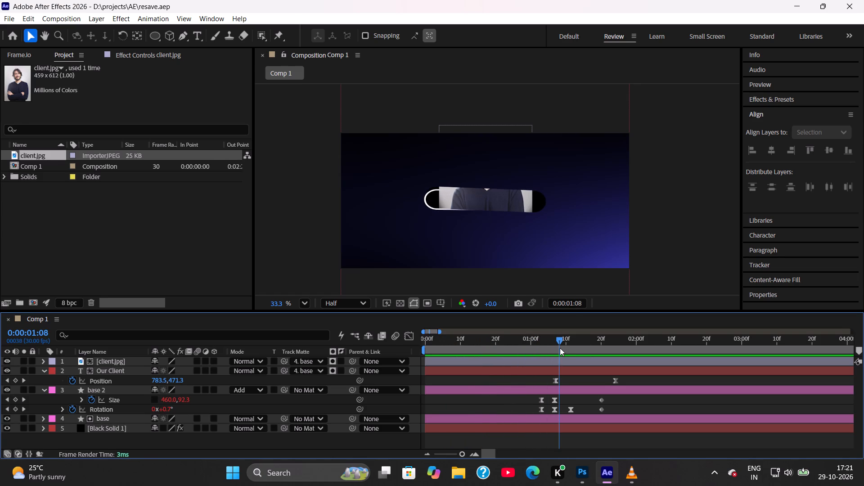
pyautogui.moveTo(560, 348); pyautogui.dragTo(628, 348)
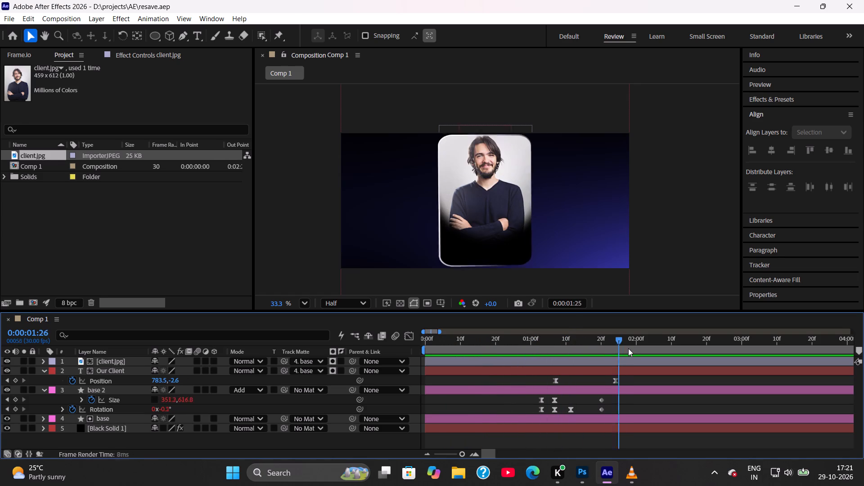
pyautogui.moveTo(628, 348); pyautogui.dragTo(561, 350)
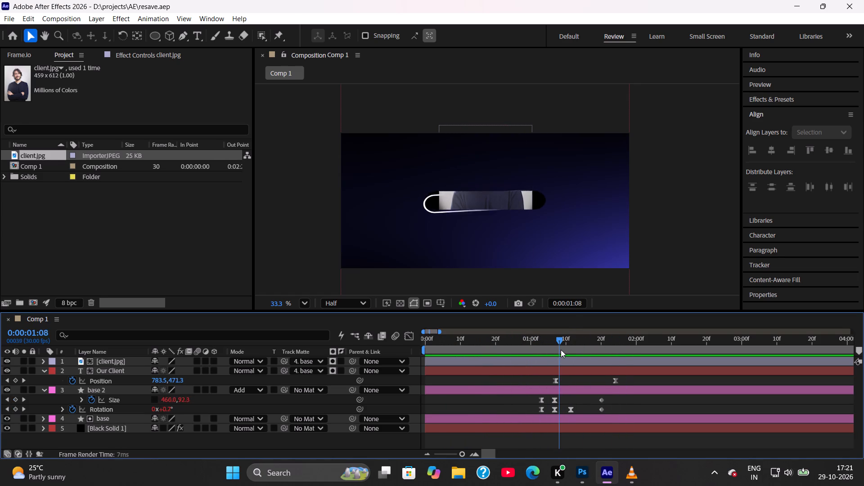
pyautogui.moveTo(561, 350); pyautogui.dragTo(495, 353)
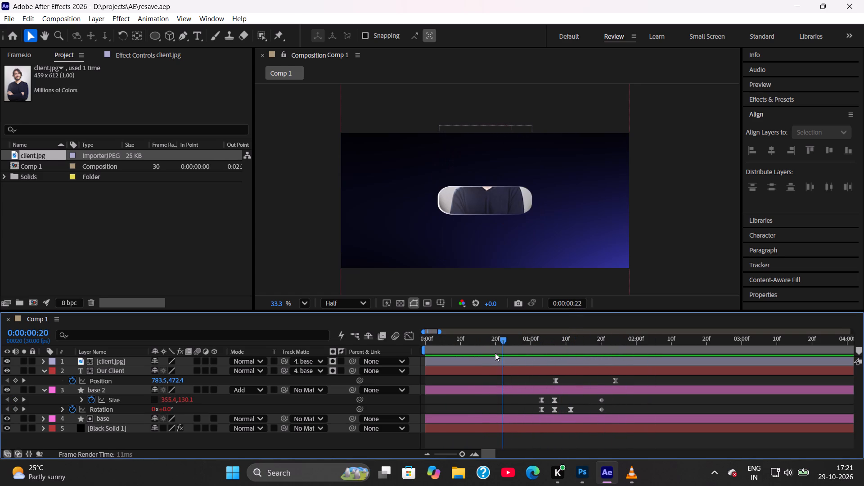
pyautogui.moveTo(495, 353); pyautogui.dragTo(610, 348)
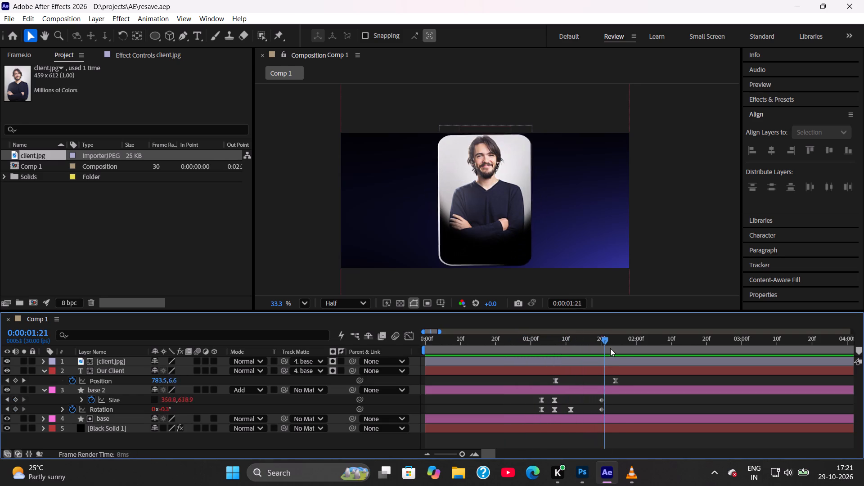
pyautogui.moveTo(610, 348); pyautogui.dragTo(540, 349)
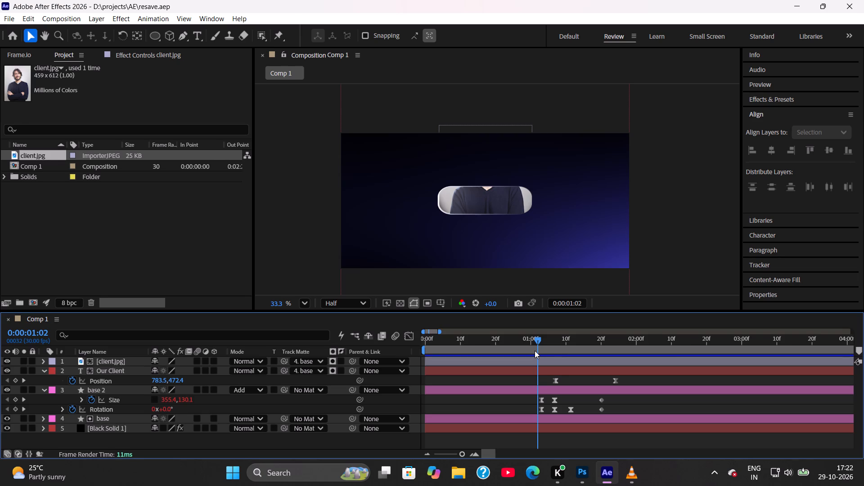
# Keyframe the client photo's Position at 0:00:01:07 and add a second keyframe with the same value at 0:00:01:20.
pyautogui.moveTo(544, 342); pyautogui.dragTo(557, 345)
pyautogui.click(554, 357)
pyautogui.press('p')
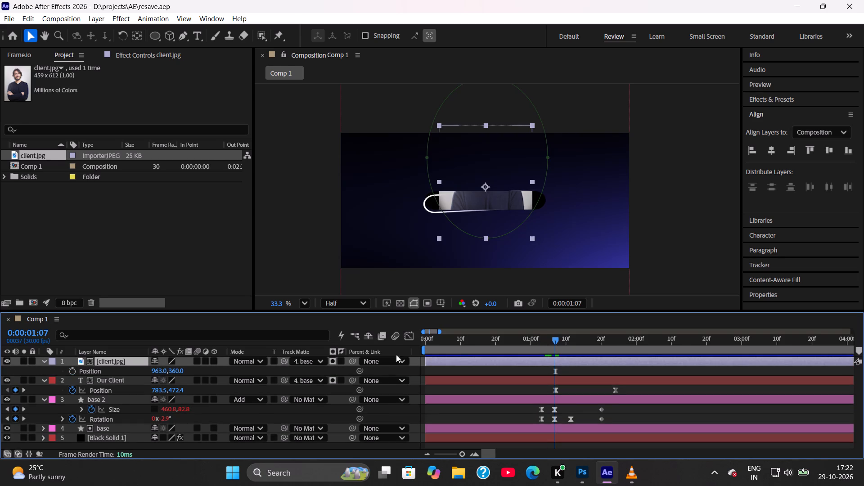
pyautogui.click(73, 369)
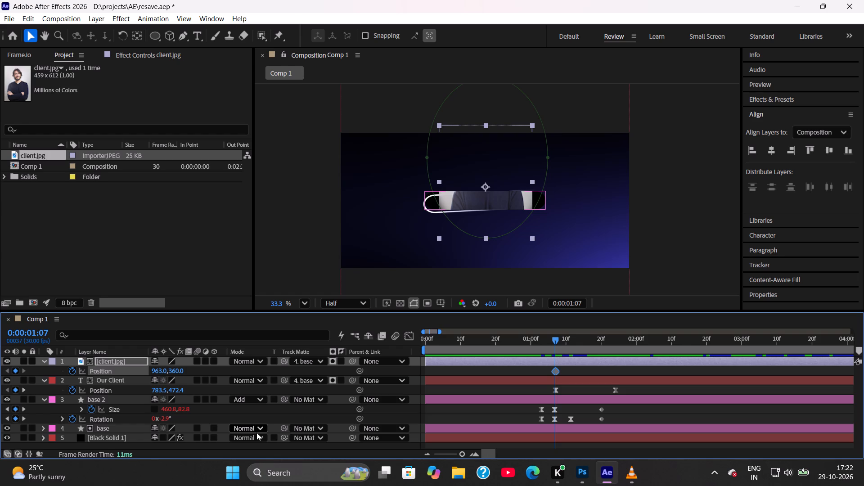
pyautogui.moveTo(563, 343); pyautogui.dragTo(578, 343)
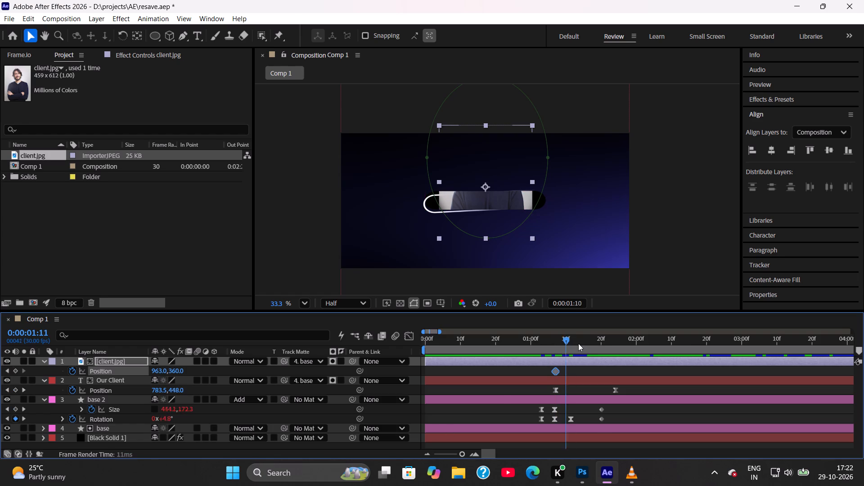
pyautogui.moveTo(578, 343); pyautogui.dragTo(603, 346)
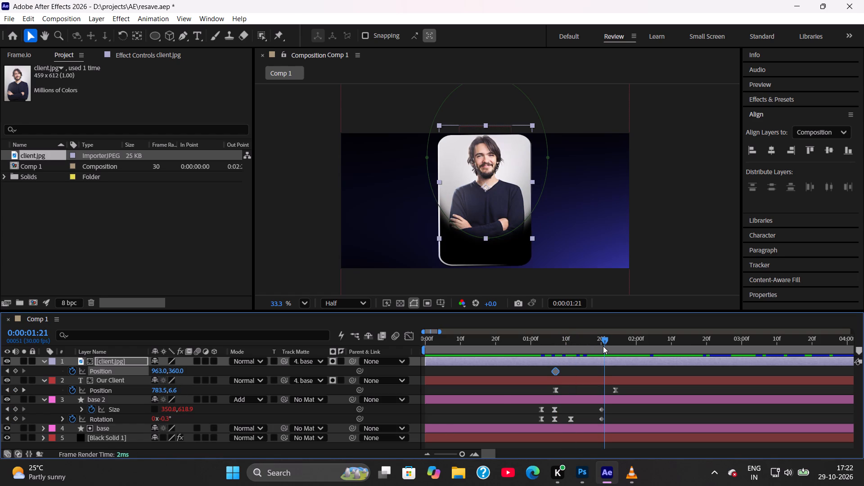
pyautogui.moveTo(603, 346); pyautogui.dragTo(554, 349)
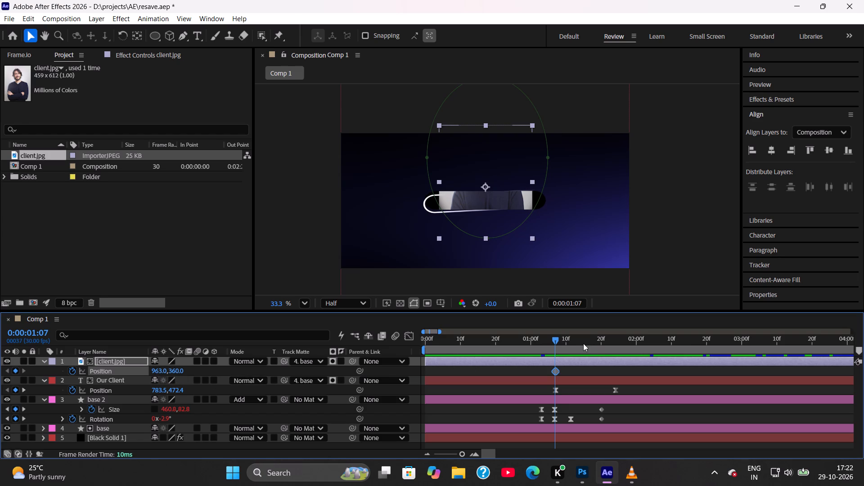
pyautogui.moveTo(575, 344); pyautogui.dragTo(598, 346)
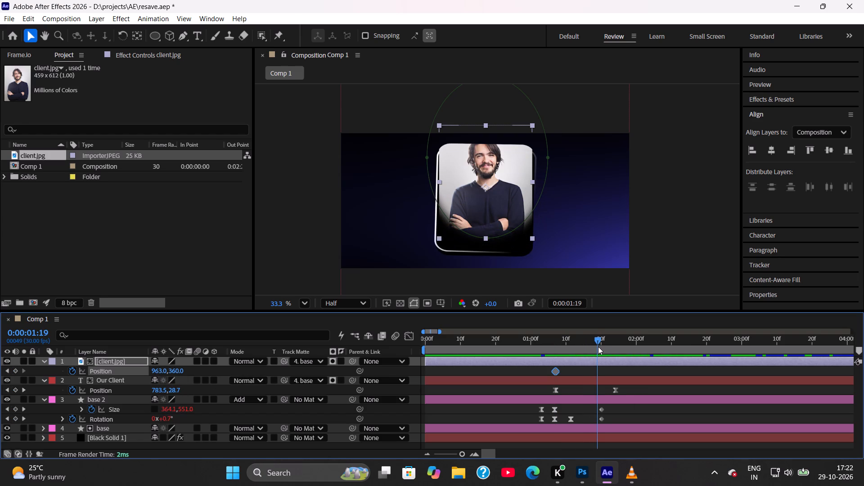
pyautogui.moveTo(598, 346); pyautogui.dragTo(601, 346)
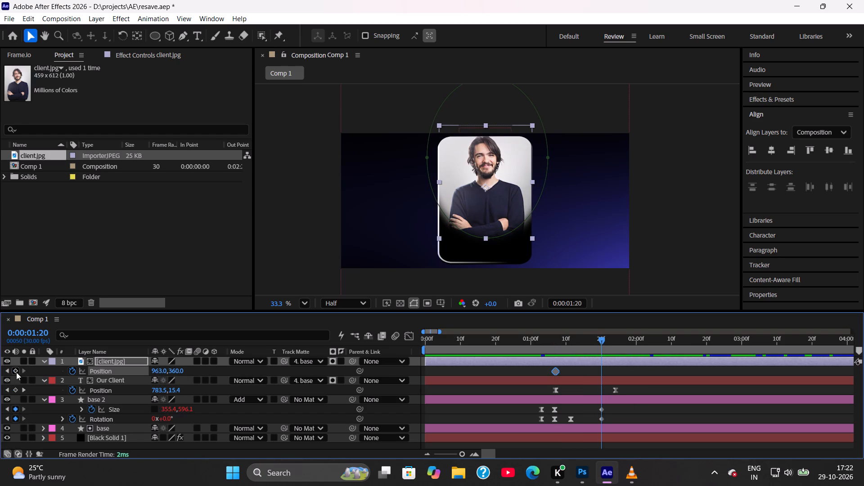
pyautogui.click(16, 372)
# At the 0:00:01:07 keyframe, raise the client photo above the frame by setting its Y position to -360.
pyautogui.click(9, 373)
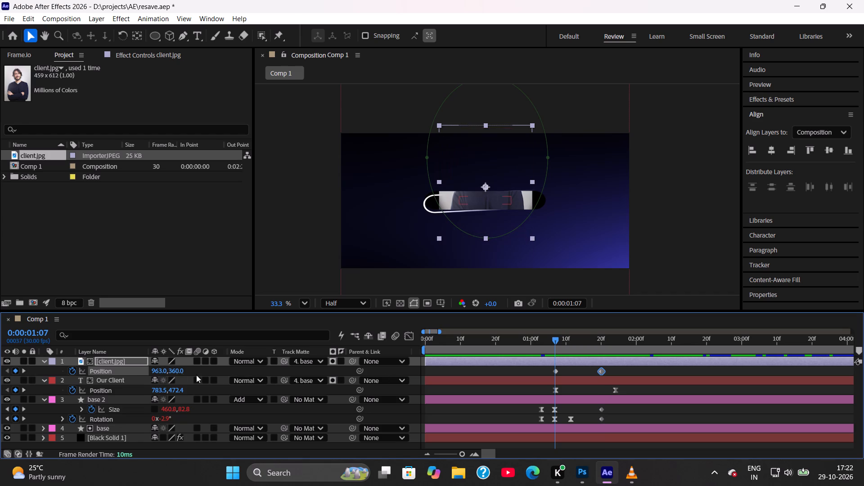
pyautogui.moveTo(180, 373); pyautogui.dragTo(0, 386)
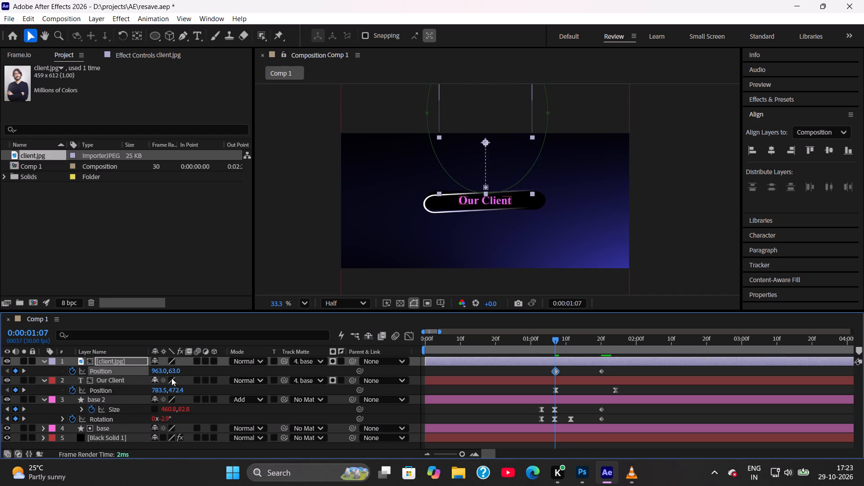
pyautogui.moveTo(181, 373); pyautogui.dragTo(166, 373)
pyautogui.moveTo(175, 374); pyautogui.dragTo(0, 380)
pyautogui.moveTo(180, 373); pyautogui.dragTo(99, 374)
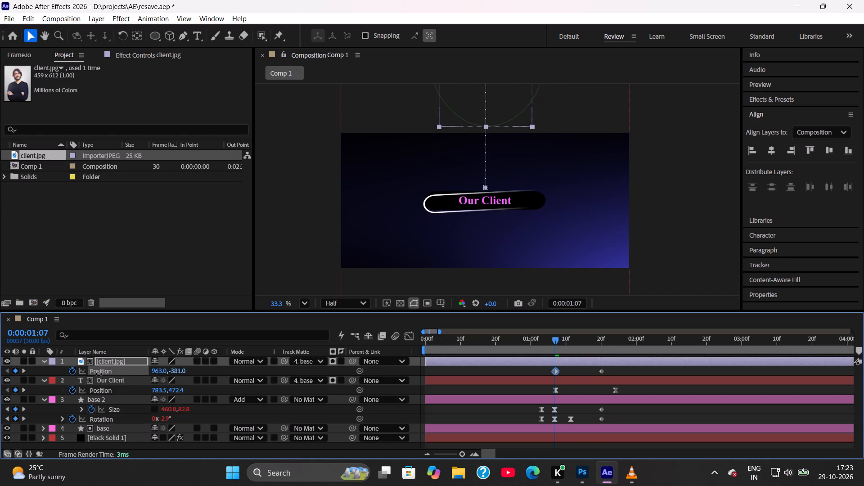
pyautogui.moveTo(99, 374); pyautogui.dragTo(108, 374)
# Apply Easy Ease to both Position keyframes of the client photo.
pyautogui.click(112, 372)
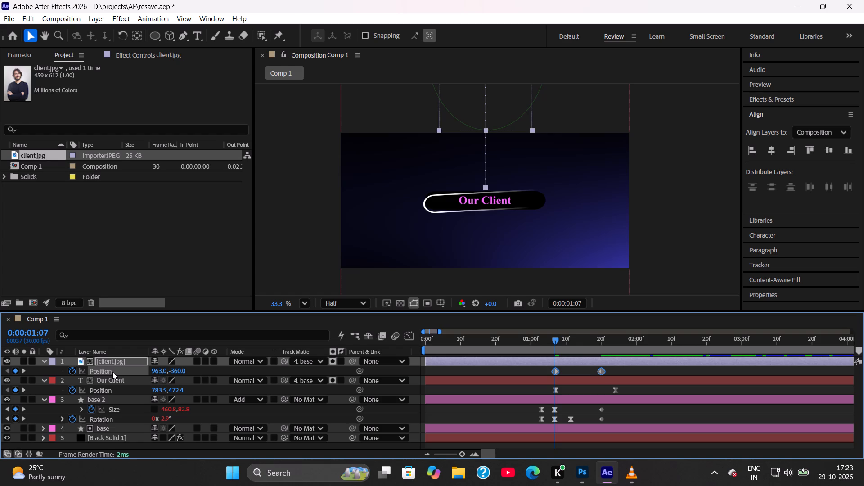
pyautogui.press('F9')
# Preview the client photo's slide into the expanding panel, replaying it from around 0:00:01:00.
pyautogui.click(530, 343)
pyautogui.press('space')
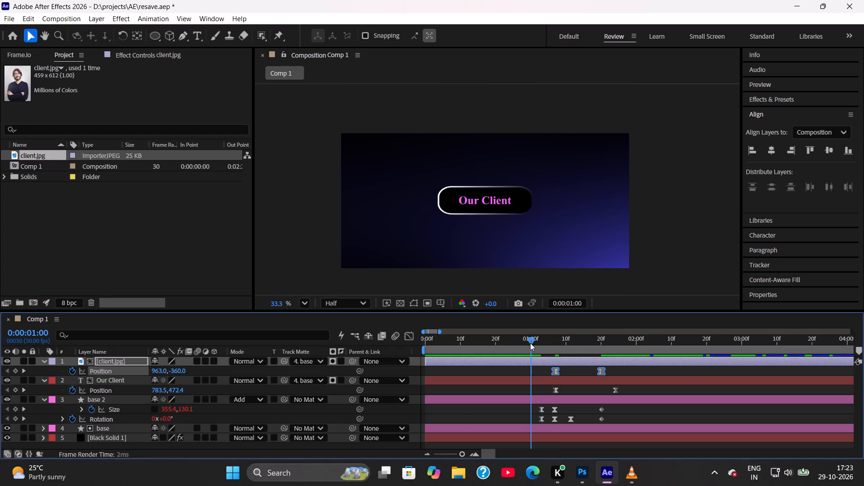
pyautogui.press('space')
pyautogui.click(541, 340)
pyautogui.press('space')
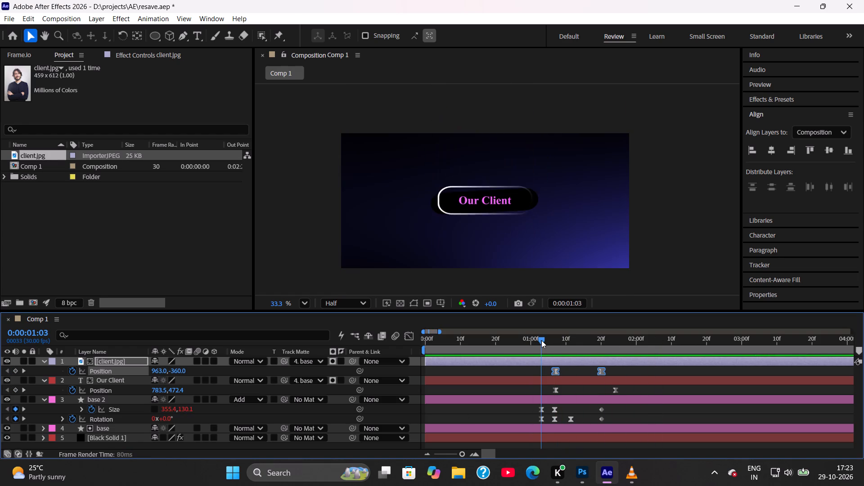
pyautogui.press('space')
pyautogui.click(540, 340)
pyautogui.press('space')
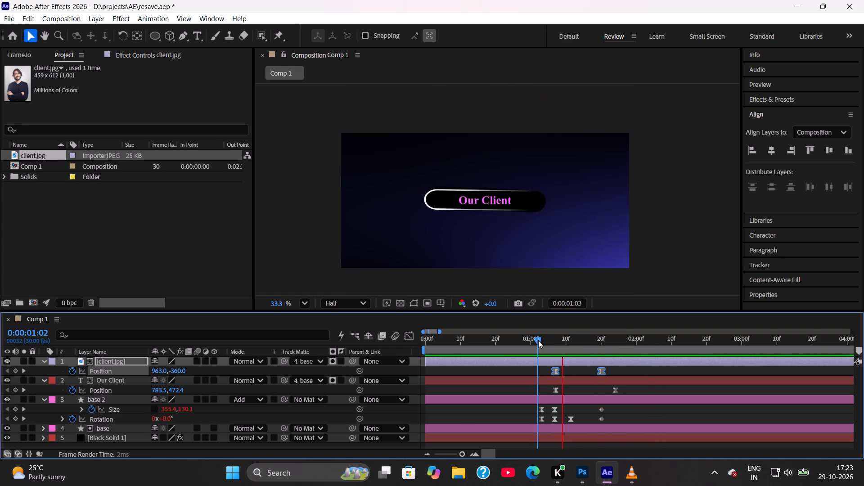
pyautogui.press('space')
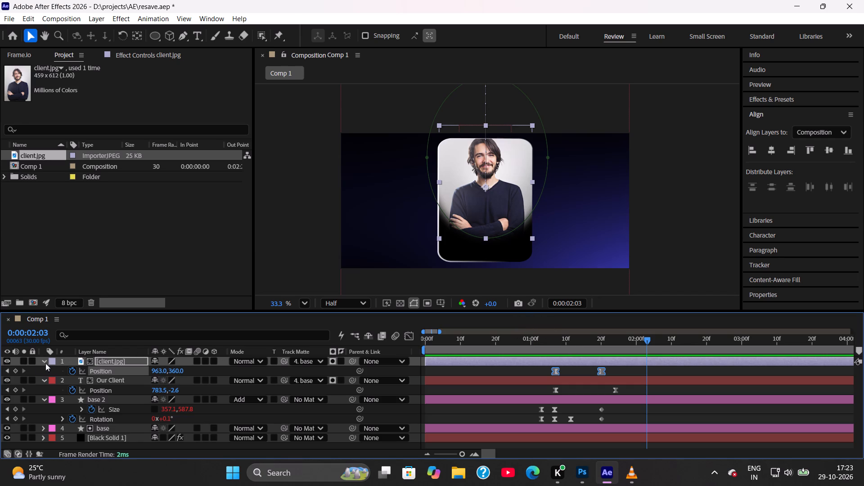
# In the speed graph, lengthen both easing handles of the client photo's Position keyframes toward each other, making a sharp speed peak near 0:00:01:14.
pyautogui.click(115, 380)
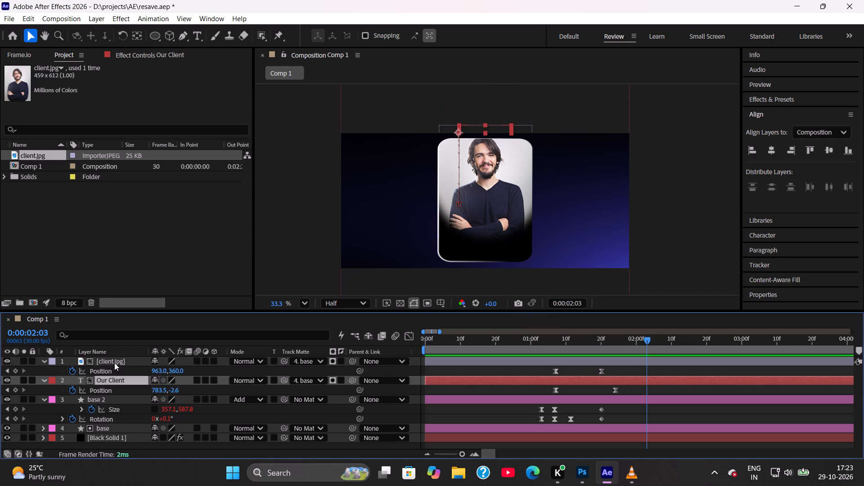
pyautogui.click(114, 363)
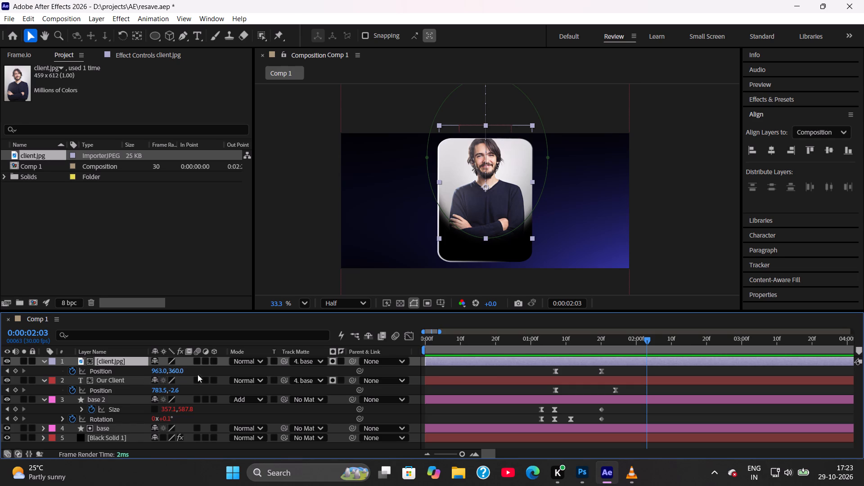
pyautogui.click(108, 373)
pyautogui.click(408, 339)
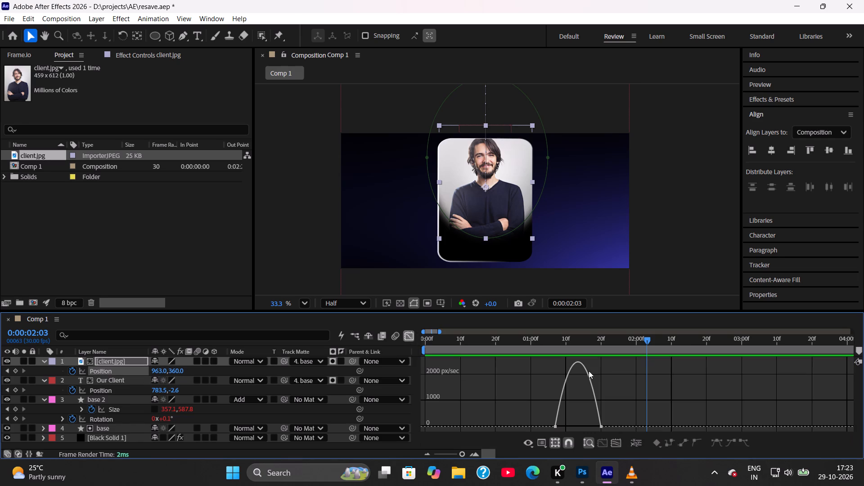
pyautogui.moveTo(522, 418); pyautogui.dragTo(627, 433)
pyautogui.moveTo(576, 340); pyautogui.dragTo(576, 346)
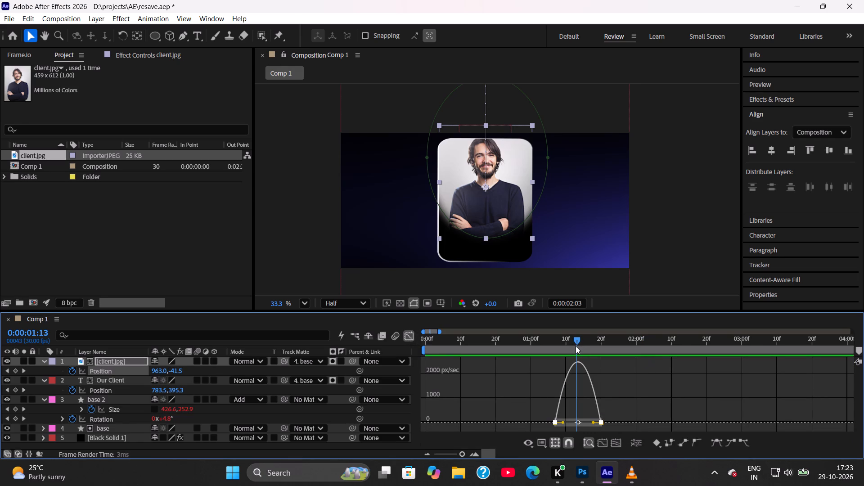
pyautogui.moveTo(576, 346); pyautogui.dragTo(590, 351)
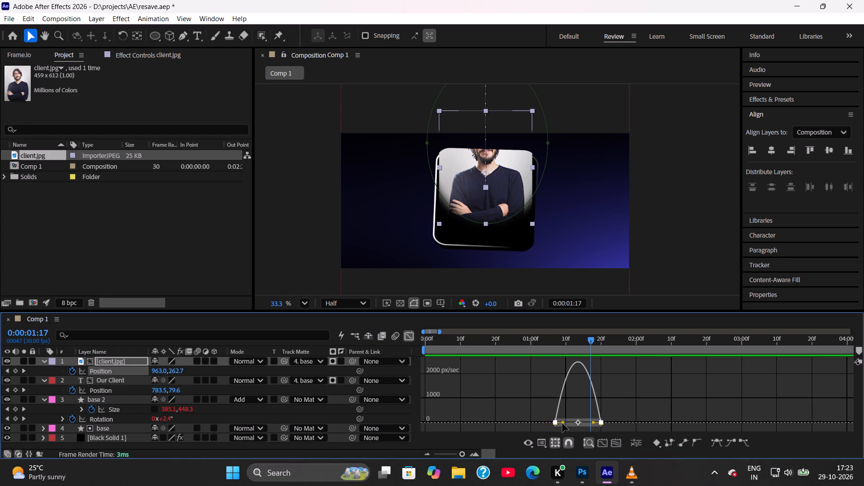
pyautogui.press('=')
pyautogui.press('=')
pyautogui.moveTo(481, 422); pyautogui.dragTo(533, 423)
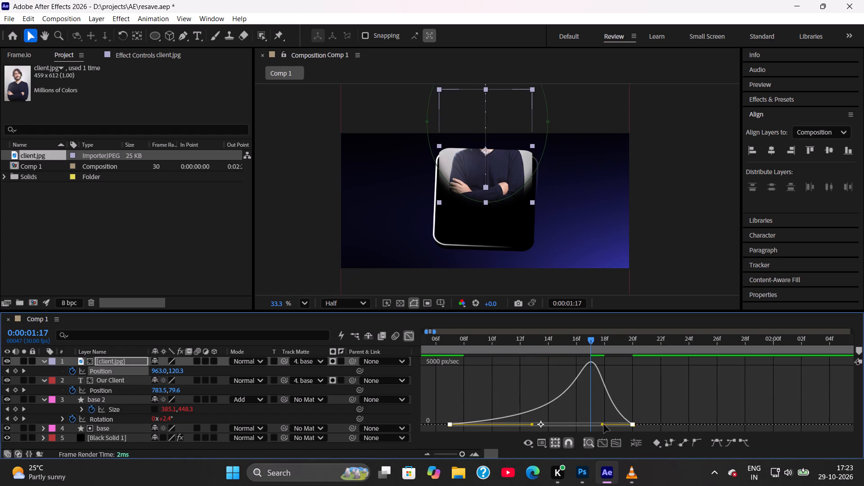
pyautogui.moveTo(598, 424); pyautogui.dragTo(590, 425)
pyautogui.hotkey('ctrl', 'z')
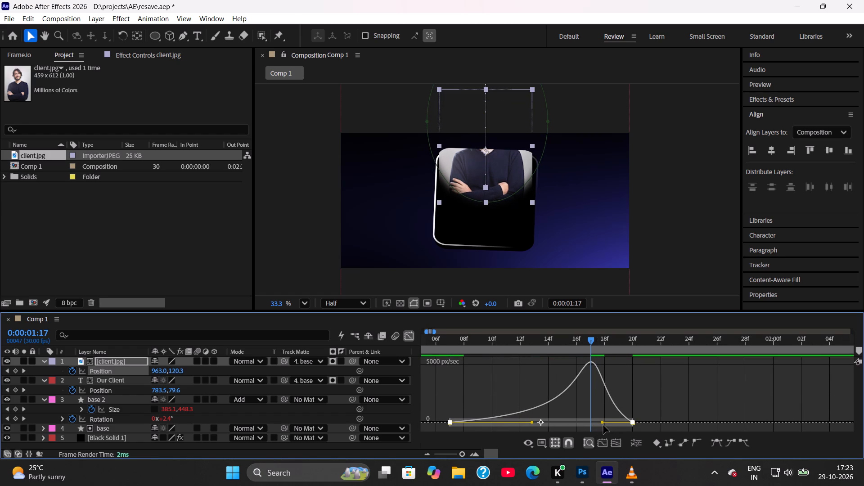
pyautogui.moveTo(603, 423); pyautogui.dragTo(554, 423)
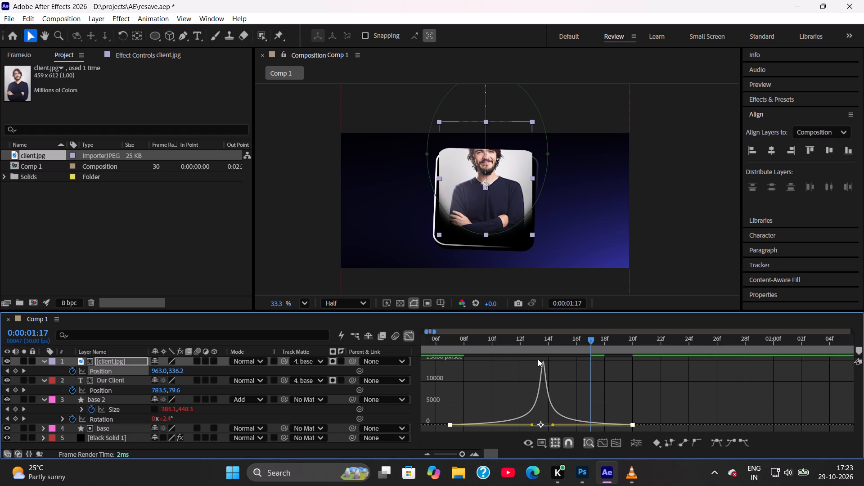
pyautogui.click(406, 337)
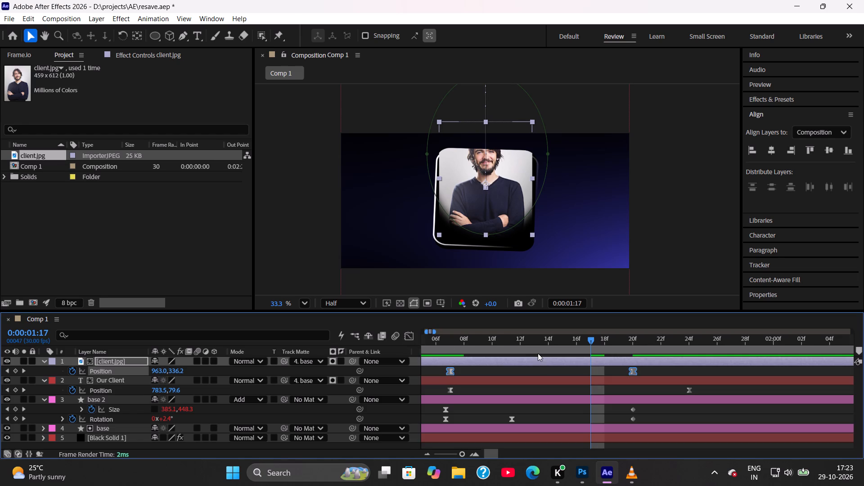
# Preview the panel expansion and client photo slide from around 0:00:00:28 to check the adjusted easing.
pyautogui.write('--')
pyautogui.moveTo(529, 349); pyautogui.dragTo(523, 351)
pyautogui.press('space')
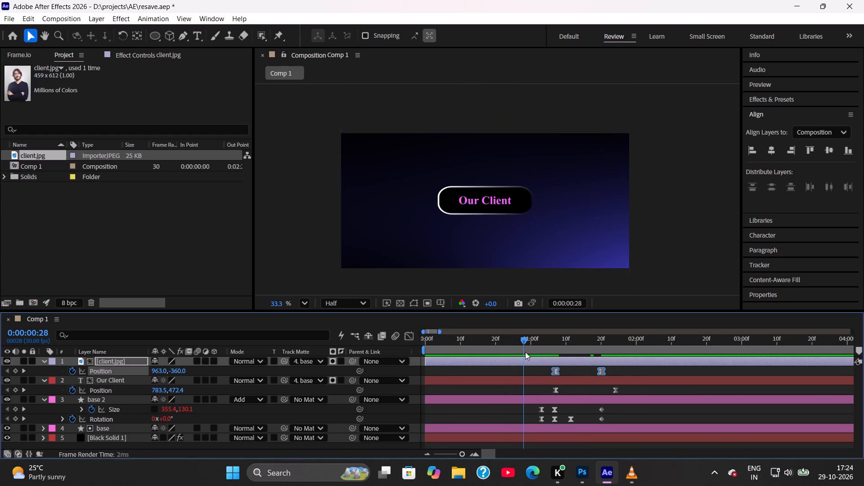
pyautogui.press('space')
pyautogui.click(526, 352)
pyautogui.press('space')
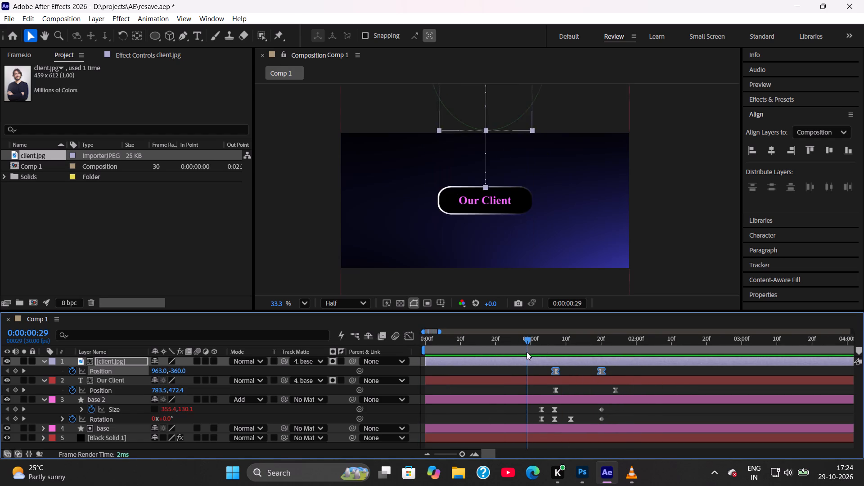
pyautogui.press('space')
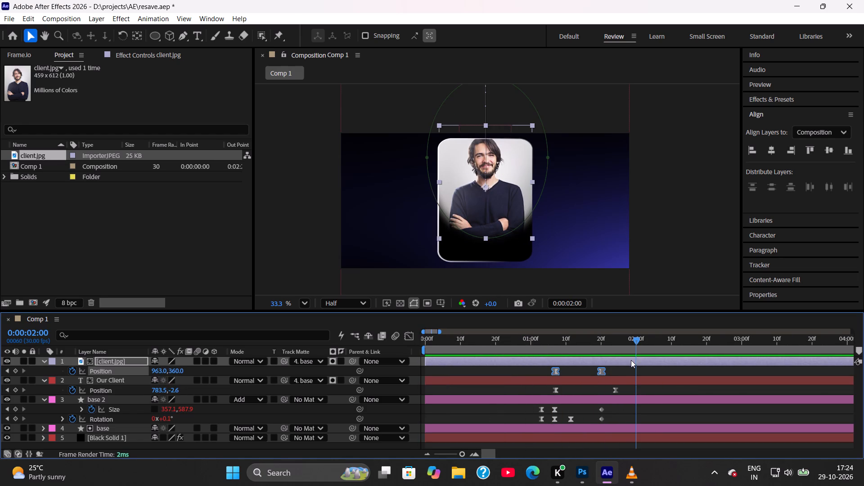
# Delay the client photo's final Position keyframe to about 0:00:01:28 so its slide takes longer.
pyautogui.keyDown('alt'); pyautogui.moveTo(603, 372); pyautogui.dragTo(623, 371); pyautogui.keyUp('alt')
pyautogui.keyDown('alt'); pyautogui.moveTo(623, 371); pyautogui.dragTo(629, 371); pyautogui.keyUp('alt')
# Replay the retimed client photo slide from 0:00:01:03 and save the project.
pyautogui.moveTo(571, 339); pyautogui.dragTo(539, 351)
pyautogui.press('space')
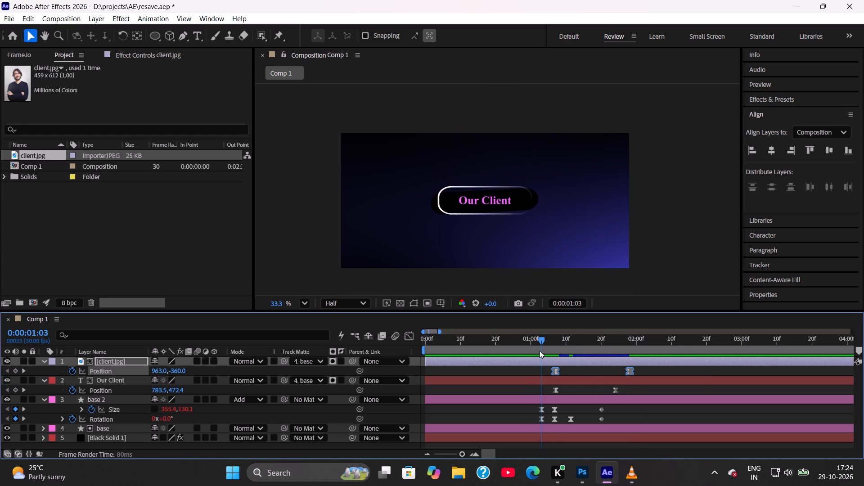
pyautogui.press('space')
pyautogui.click(540, 351)
pyautogui.press('space')
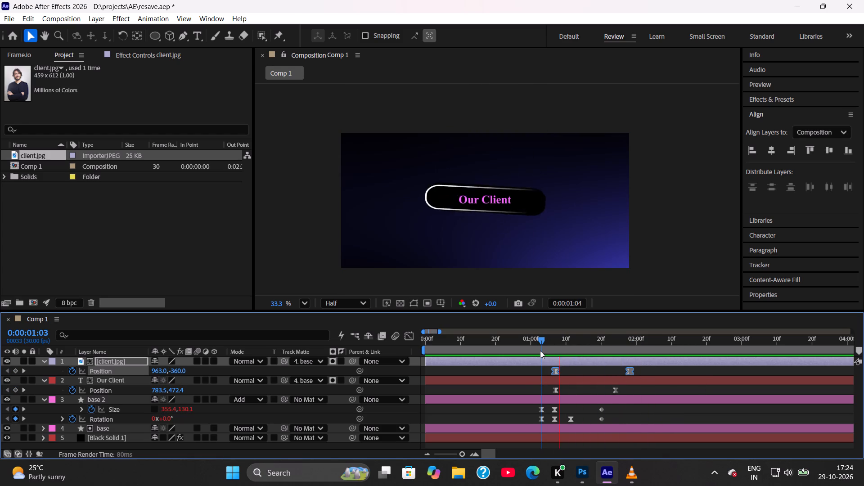
pyautogui.press('space')
pyautogui.click(540, 351)
pyautogui.press('space')
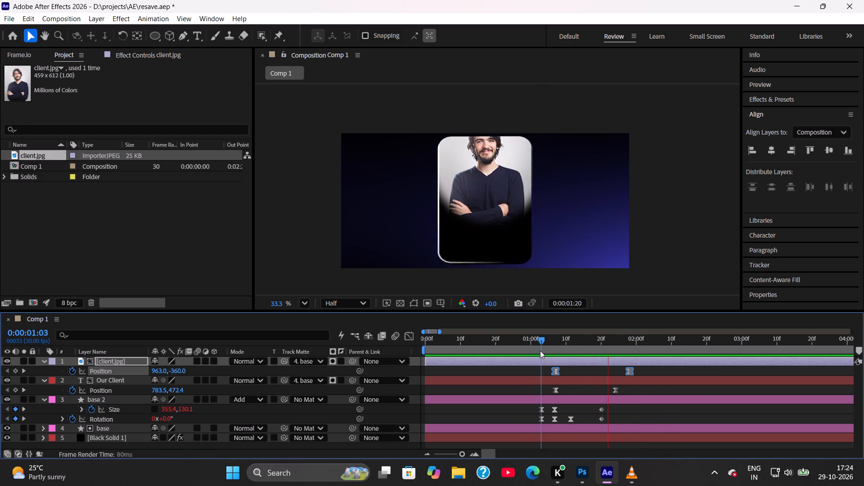
pyautogui.press('space')
pyautogui.hotkey('ctrl', 's')
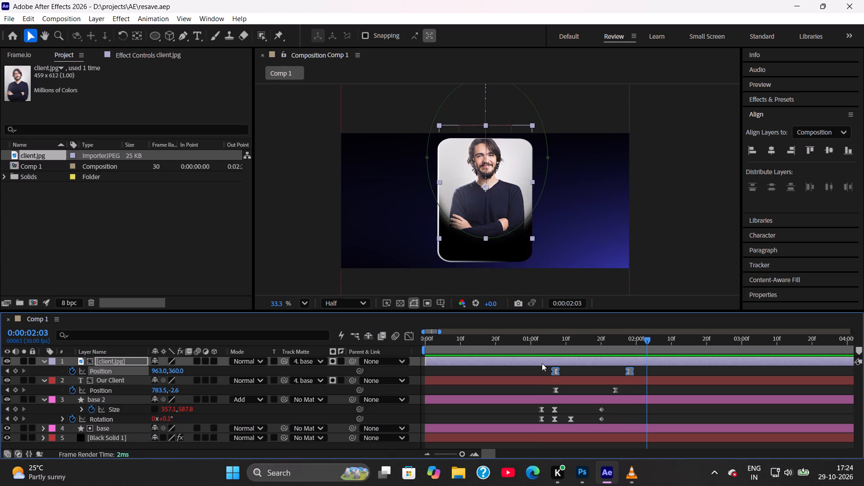
# Clear the keyframe selection and preview the full button-to-panel animation from 0:00:00:19.
pyautogui.click(546, 353)
pyautogui.click(581, 373)
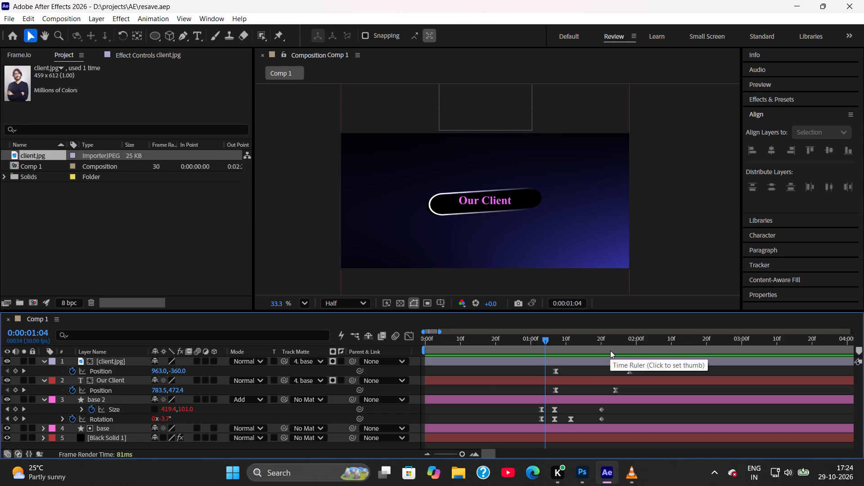
pyautogui.click(491, 341)
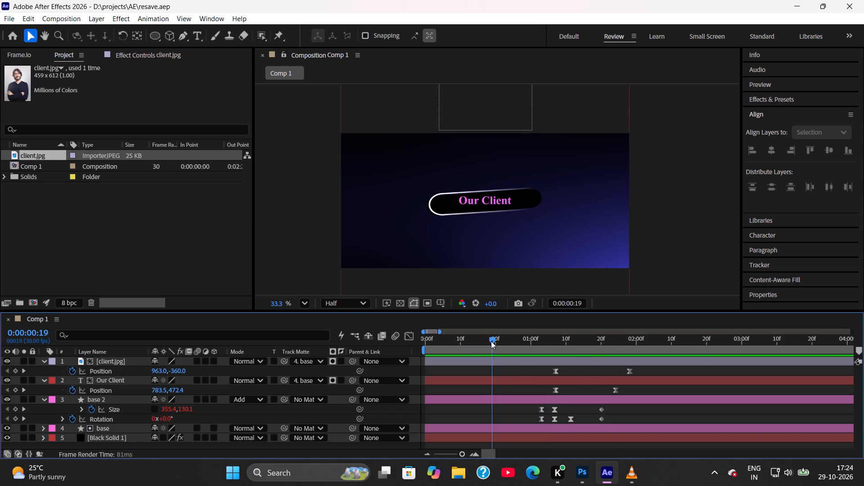
pyautogui.press('space')
pyautogui.press('space')
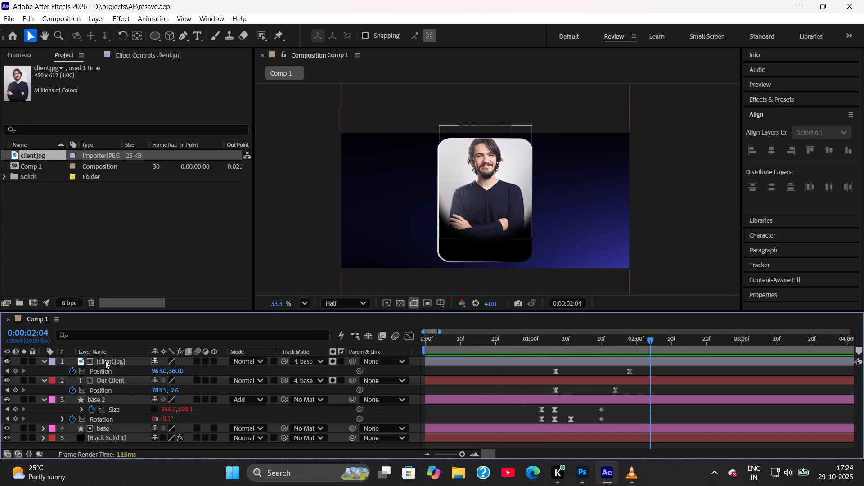
# Collapse the client photo and "Our Client" layers and move the "Our Client" label above the photo in the layer stack.
pyautogui.click(43, 363)
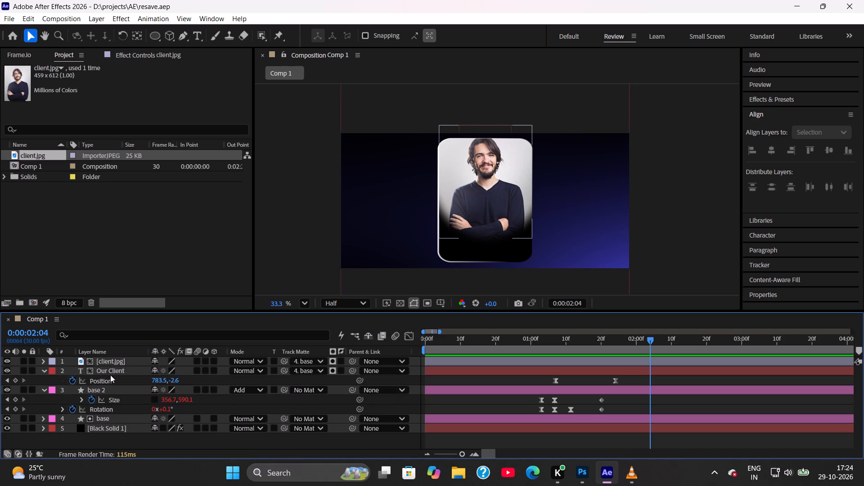
pyautogui.click(43, 372)
pyautogui.moveTo(110, 369); pyautogui.dragTo(111, 357)
# Preview the reordered label and photo animation from 0:00:00:28 and from earlier frames back to 0:00:00:16, saving the project.
pyautogui.moveTo(532, 339); pyautogui.dragTo(522, 339)
pyautogui.press('space')
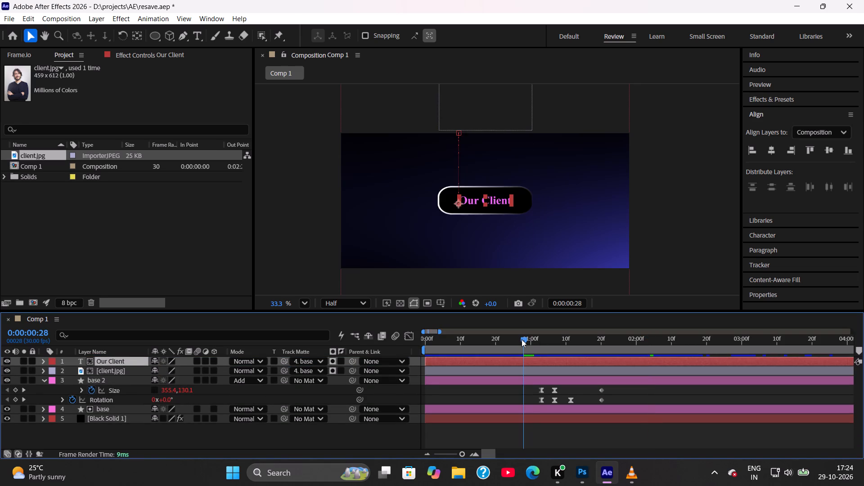
pyautogui.press('space')
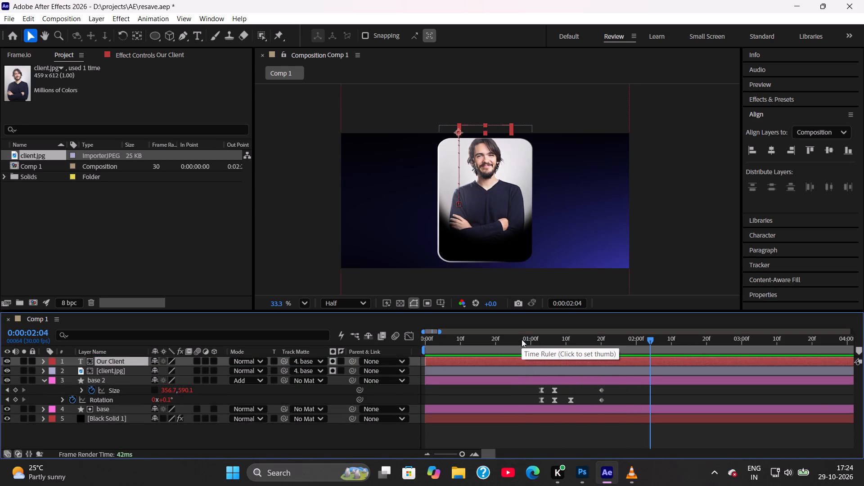
pyautogui.hotkey('ctrl', 's')
pyautogui.click(522, 340)
pyautogui.press('space')
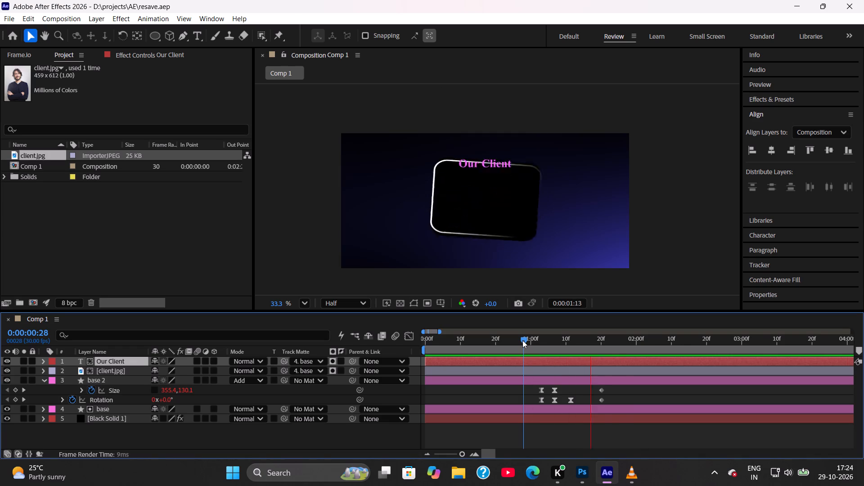
pyautogui.press('space')
pyautogui.click(504, 341)
pyautogui.press('space')
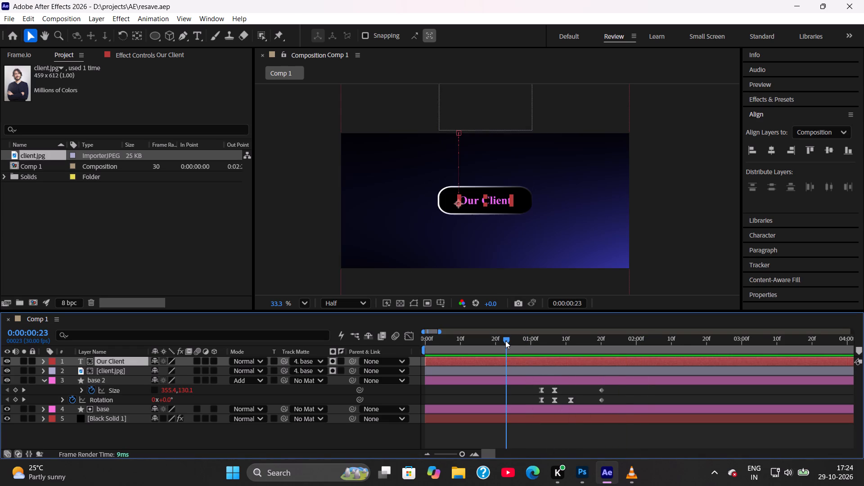
pyautogui.moveTo(504, 341); pyautogui.dragTo(479, 342)
pyautogui.press('space')
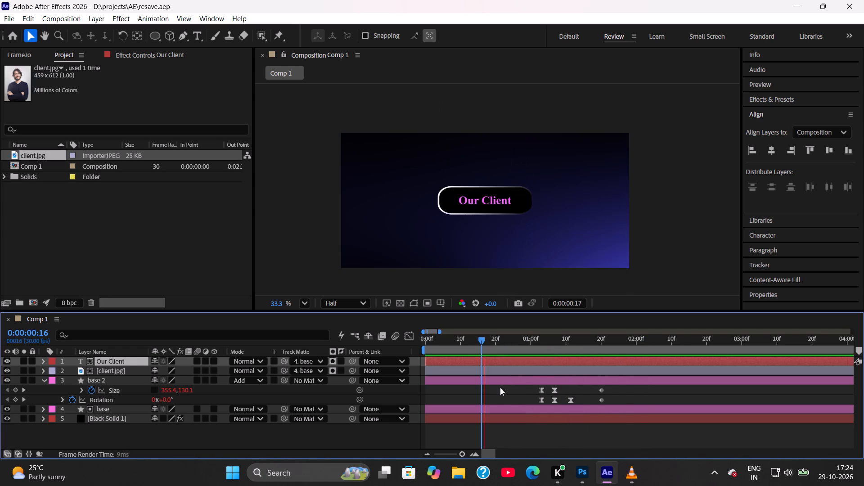
pyautogui.click(500, 387)
pyautogui.hotkey('ctrl', 's')
# Replay the whole button animation from 0:00:00:16 and repeatedly from 0:00:00:24 to check the label and photo timing.
pyautogui.click(480, 341)
pyautogui.press('space')
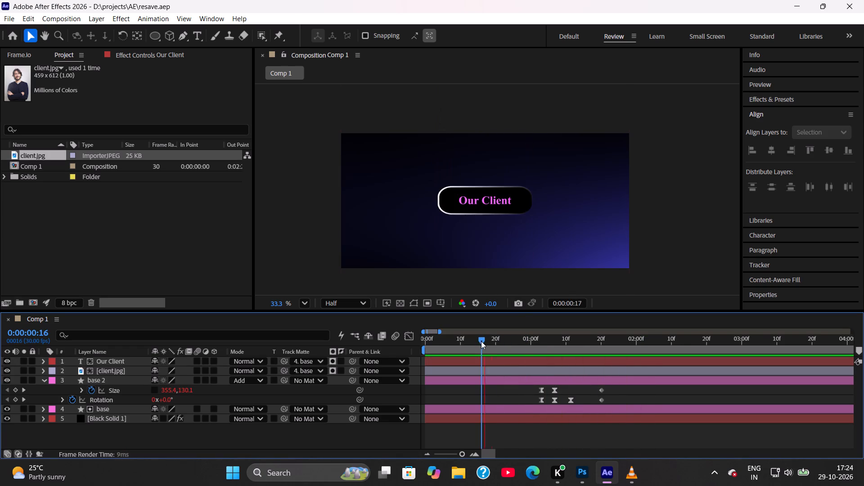
pyautogui.moveTo(592, 0); pyautogui.dragTo(581, 0, button='right')
pyautogui.moveTo(556, 0); pyautogui.dragTo(545, 0, button='right')
pyautogui.click(520, 0)
pyautogui.press('space')
pyautogui.click(511, 338)
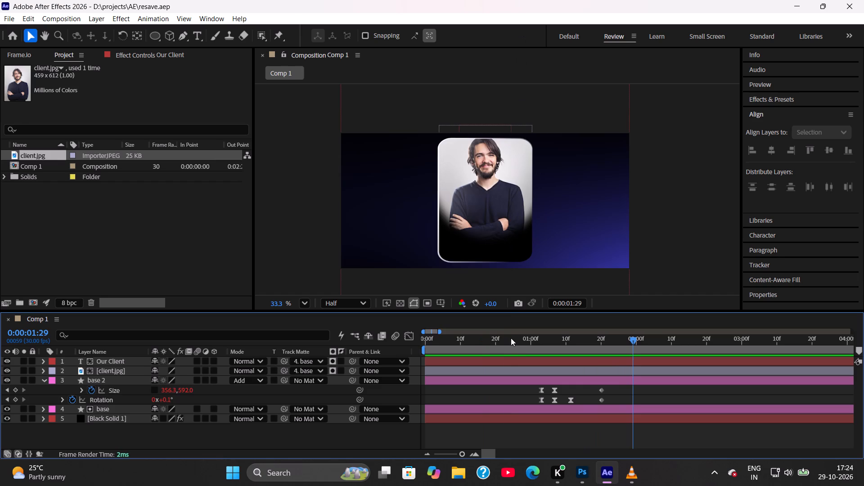
pyautogui.press('space')
pyautogui.click(511, 338)
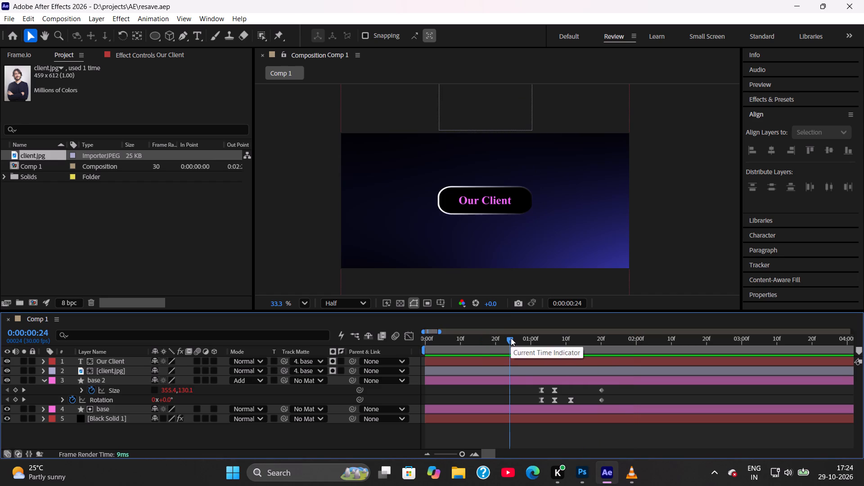
pyautogui.press('space')
pyautogui.click(511, 338)
pyautogui.press('space')
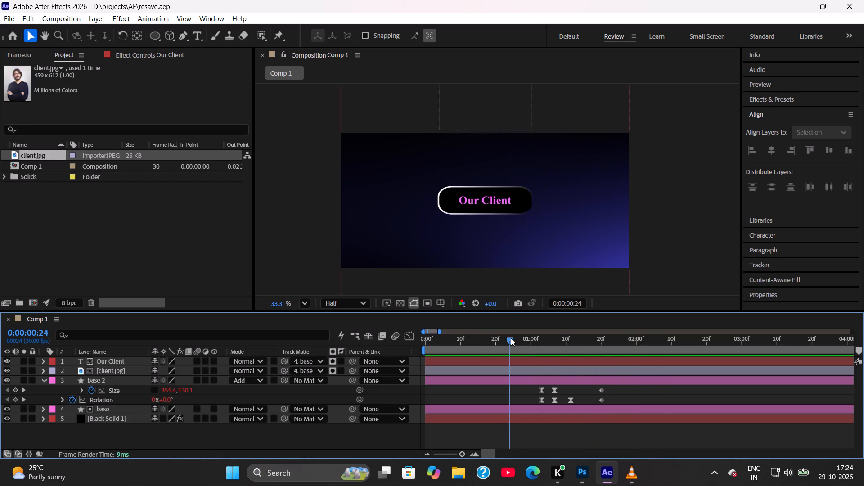
pyautogui.click(511, 338)
pyautogui.press('space')
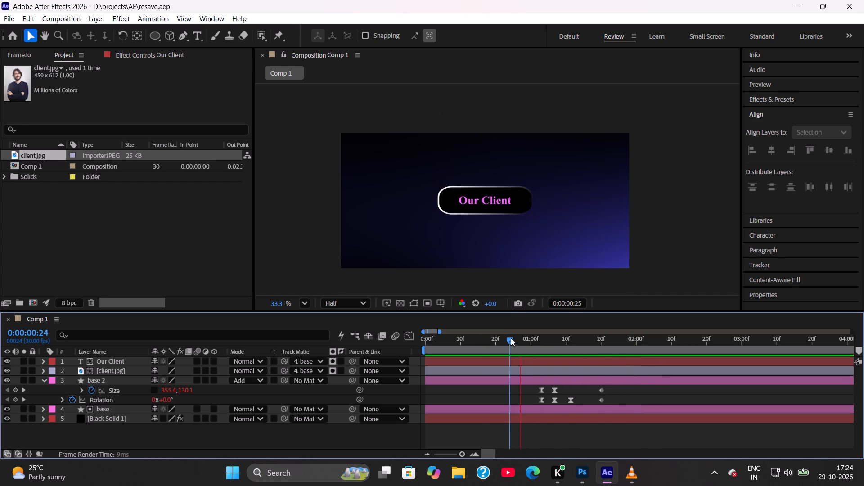
pyautogui.press('space')
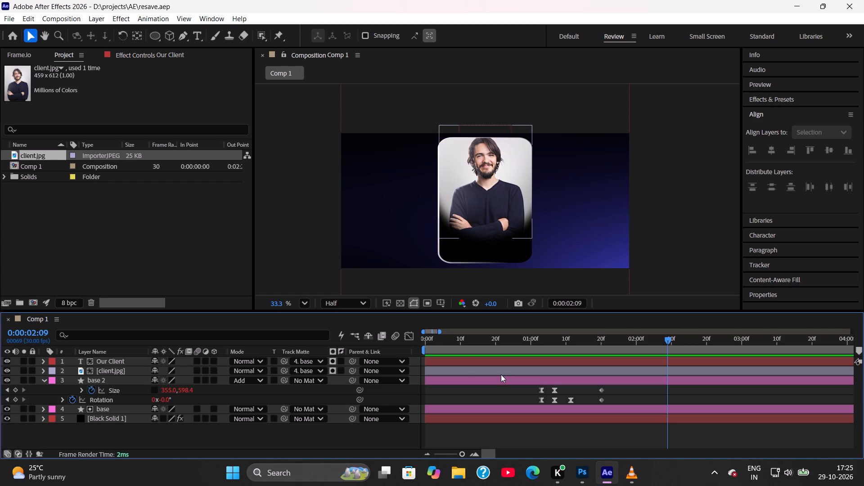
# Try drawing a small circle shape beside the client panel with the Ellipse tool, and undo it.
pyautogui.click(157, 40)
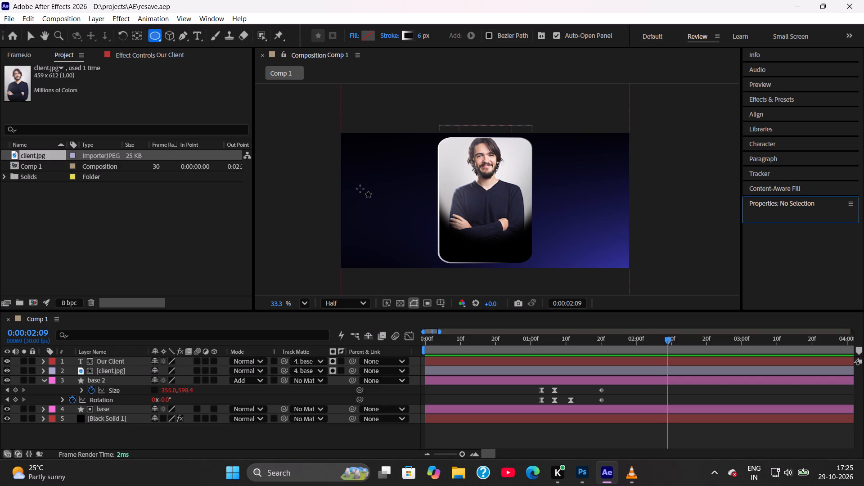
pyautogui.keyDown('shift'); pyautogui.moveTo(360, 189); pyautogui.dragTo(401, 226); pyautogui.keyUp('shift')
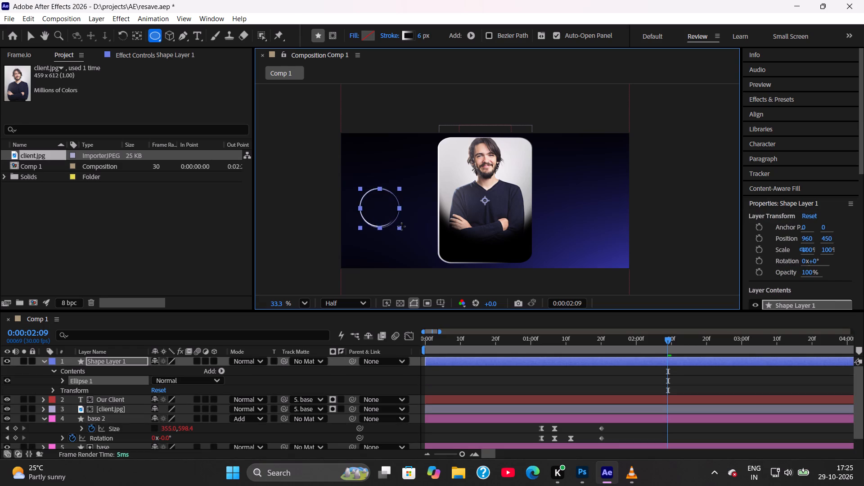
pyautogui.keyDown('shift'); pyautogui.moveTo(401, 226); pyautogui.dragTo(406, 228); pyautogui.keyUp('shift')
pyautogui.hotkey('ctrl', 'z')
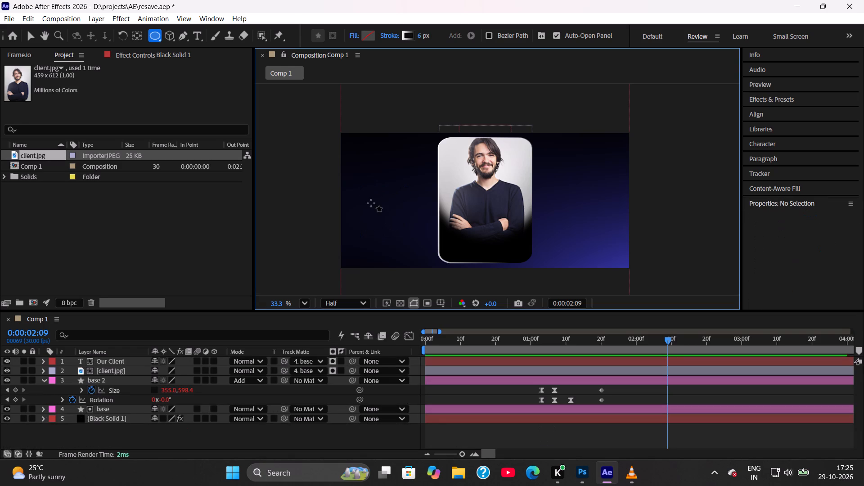
# Draw an ellipse shape in the empty area left of the client panel and set its stroke to None.
pyautogui.moveTo(365, 200); pyautogui.dragTo(412, 239)
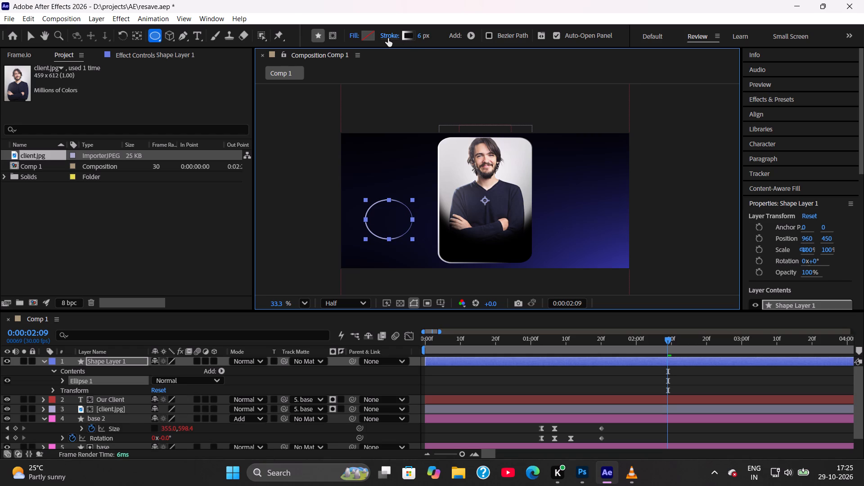
pyautogui.click(388, 38)
pyautogui.click(368, 203)
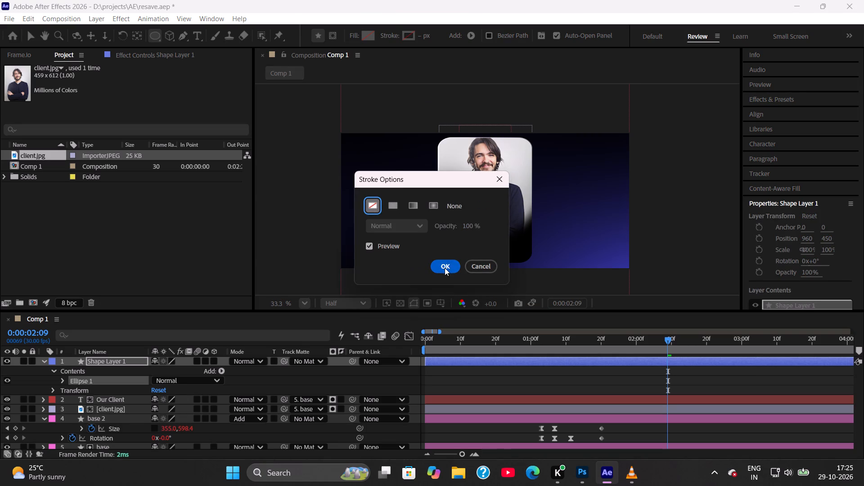
pyautogui.click(445, 268)
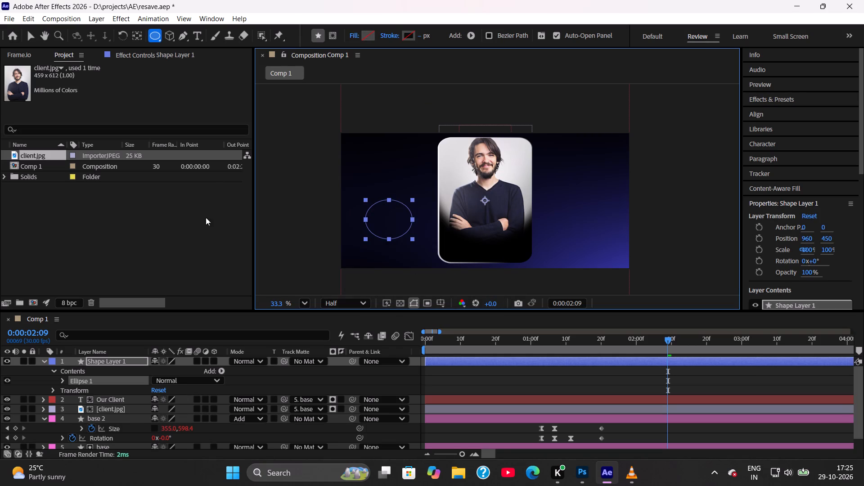
# Find the Fill effect by searching for "fill" and apply it to the new ellipse's shape layer.
pyautogui.click(117, 359)
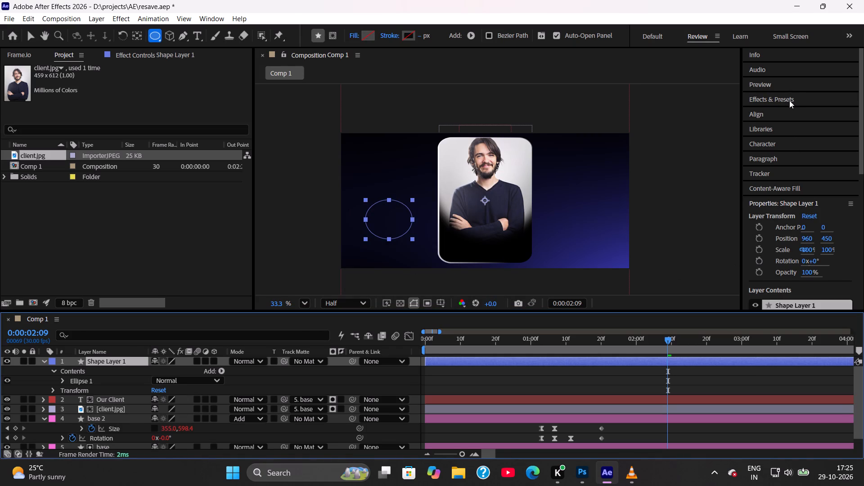
pyautogui.click(788, 97)
pyautogui.click(783, 113)
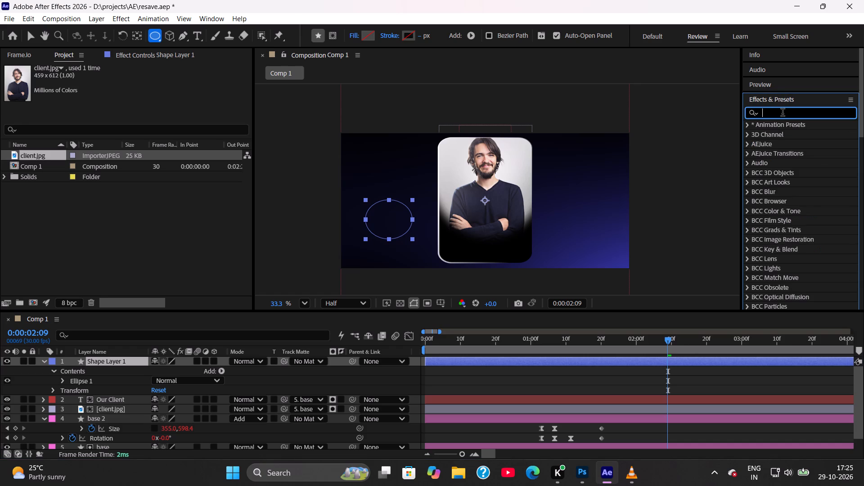
pyautogui.write('fill')
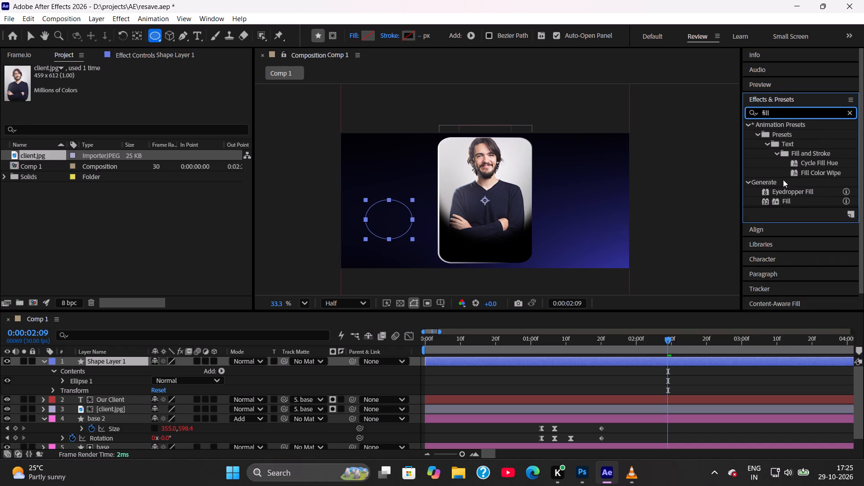
pyautogui.doubleClick(785, 199)
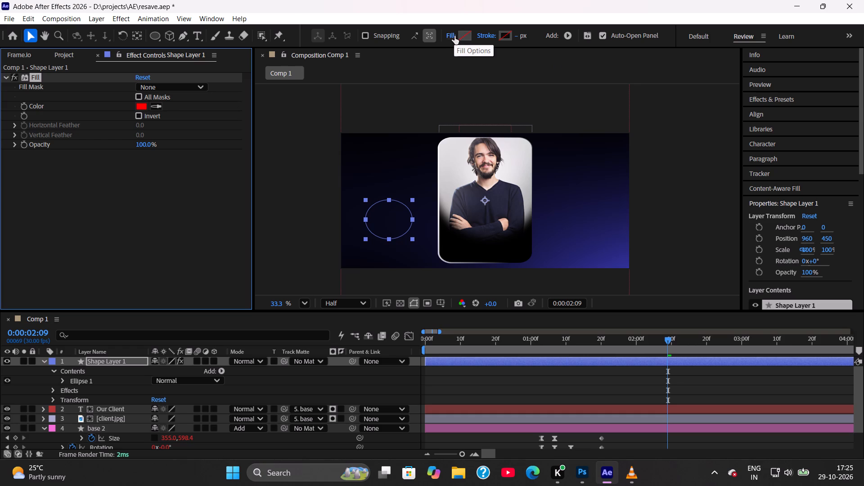
pyautogui.click(121, 361)
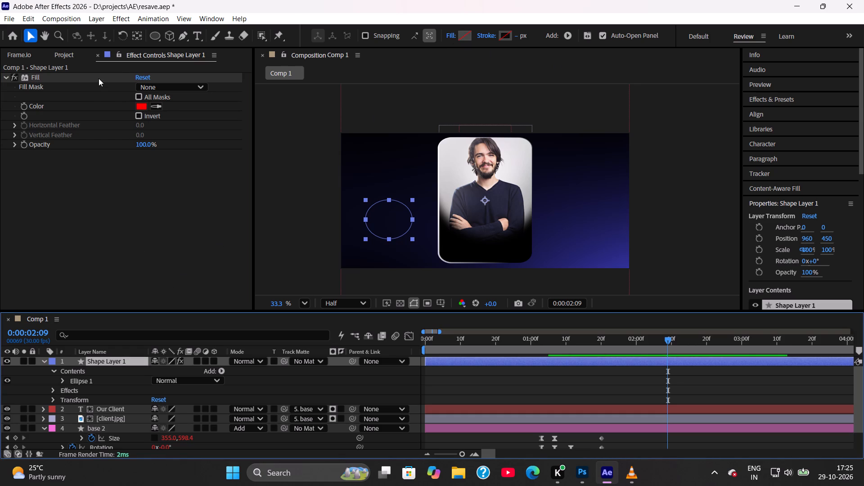
pyautogui.click(521, 363)
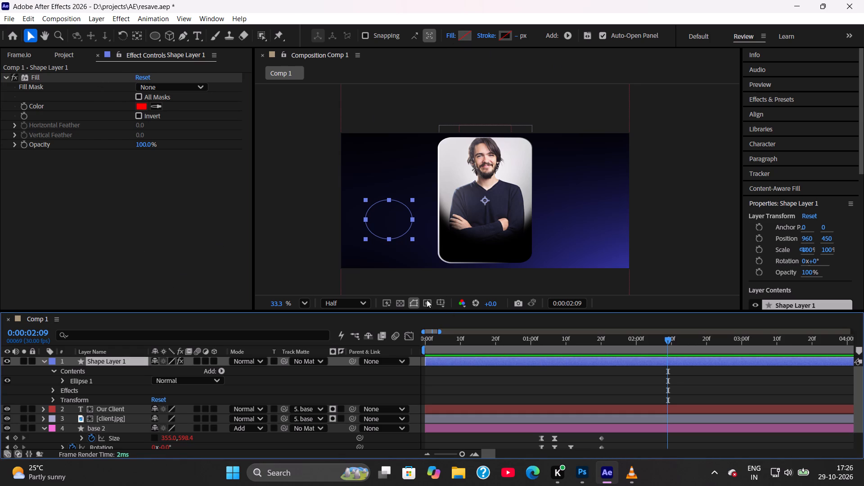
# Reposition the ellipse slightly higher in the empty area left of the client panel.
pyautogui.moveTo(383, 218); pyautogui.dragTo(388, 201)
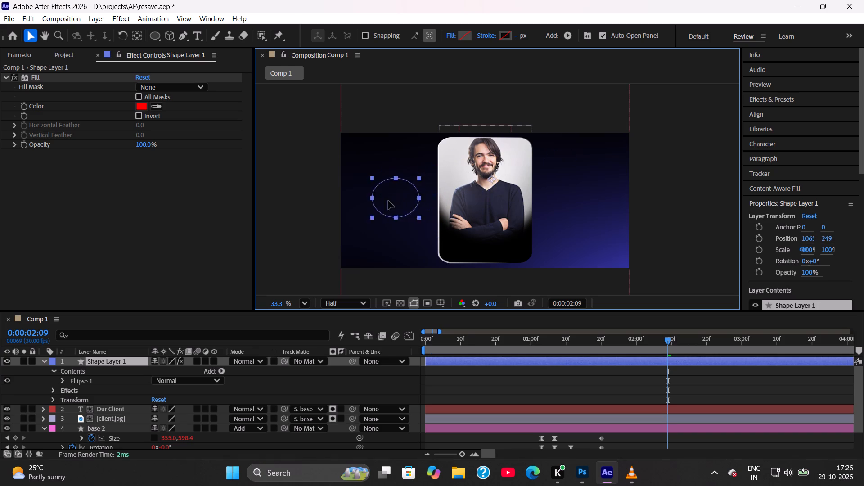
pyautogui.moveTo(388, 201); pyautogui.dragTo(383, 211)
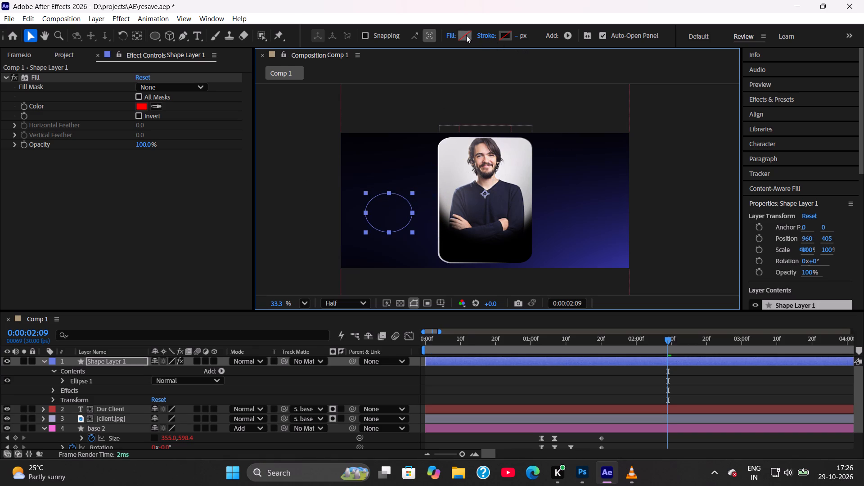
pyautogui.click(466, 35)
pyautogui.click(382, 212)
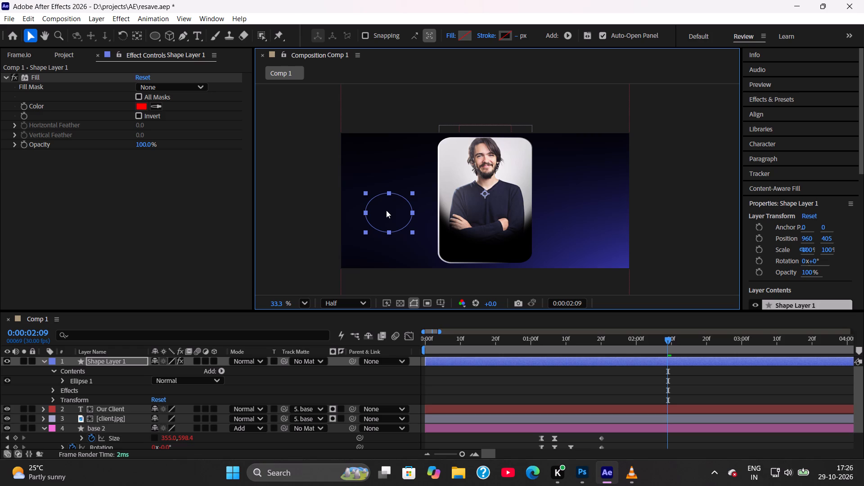
# Replace the ellipse's Fill effect with a solid white (FFFFFF) shape fill.
pyautogui.click(38, 77)
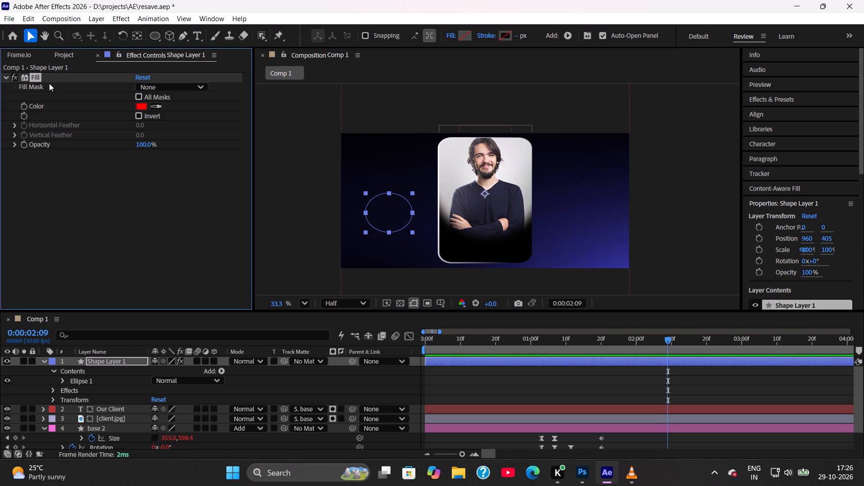
pyautogui.press('Delete')
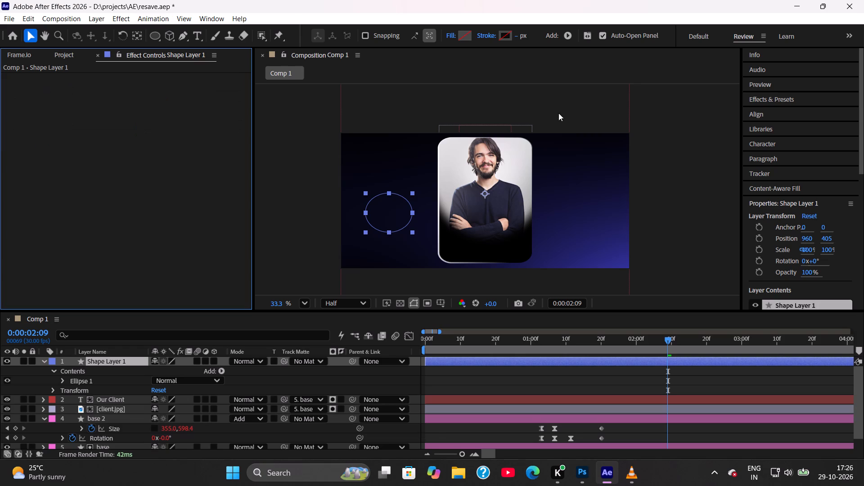
pyautogui.click(460, 32)
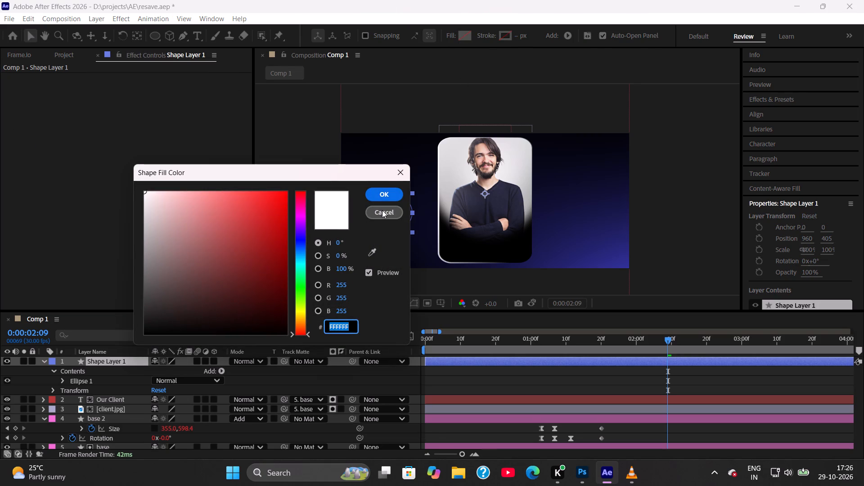
pyautogui.click(384, 198)
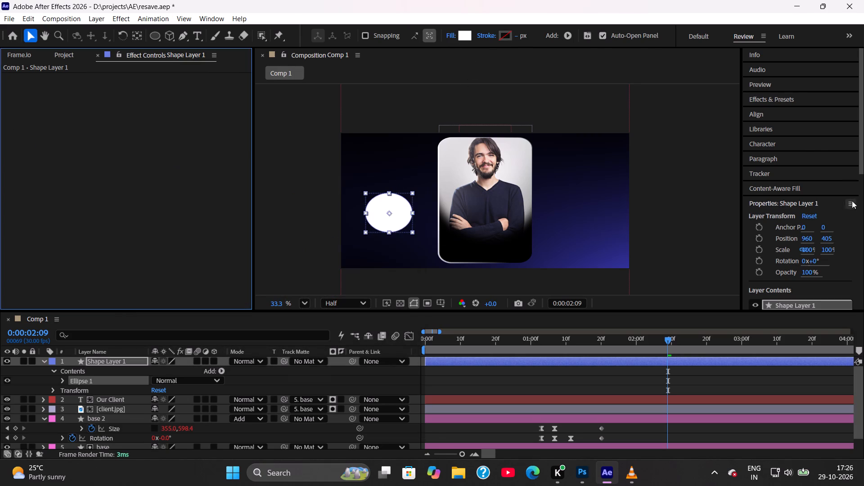
# Apply the Fill effect to the ellipse's shape layer and sample its colour from the client's face.
pyautogui.click(778, 101)
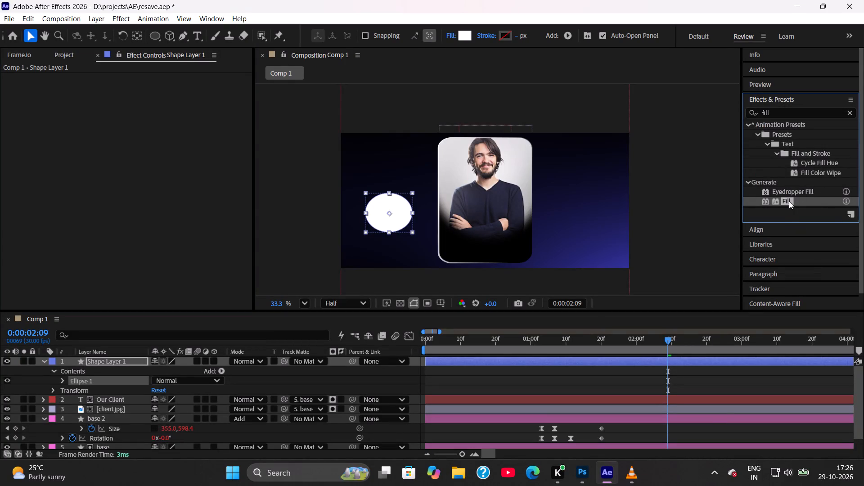
pyautogui.doubleClick(789, 201)
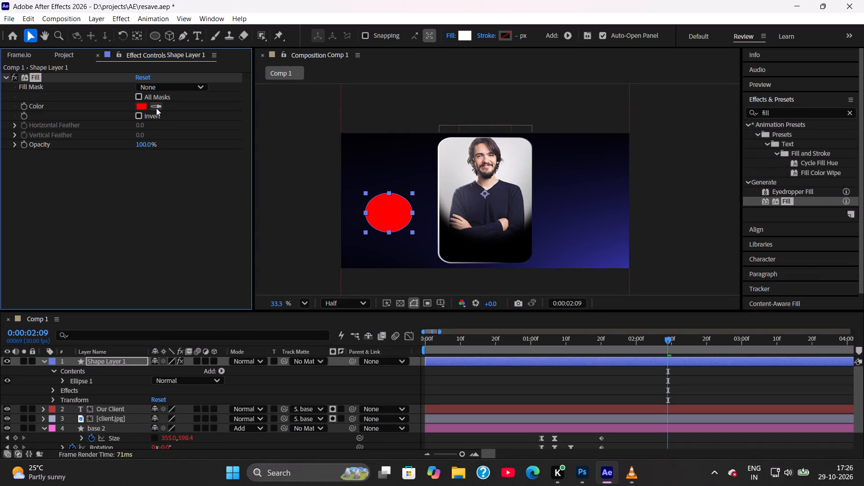
pyautogui.click(156, 108)
pyautogui.click(480, 161)
pyautogui.click(117, 217)
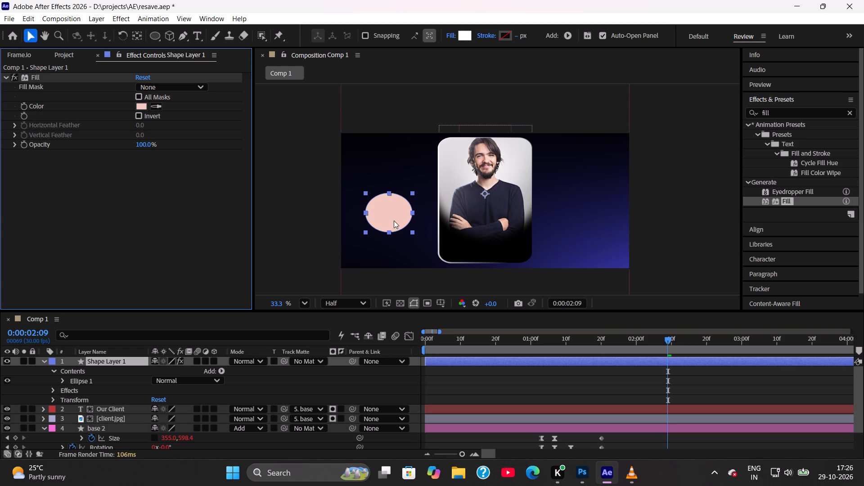
# Move the ellipse onto the lower part of the client photo panel.
pyautogui.moveTo(394, 220); pyautogui.dragTo(486, 253)
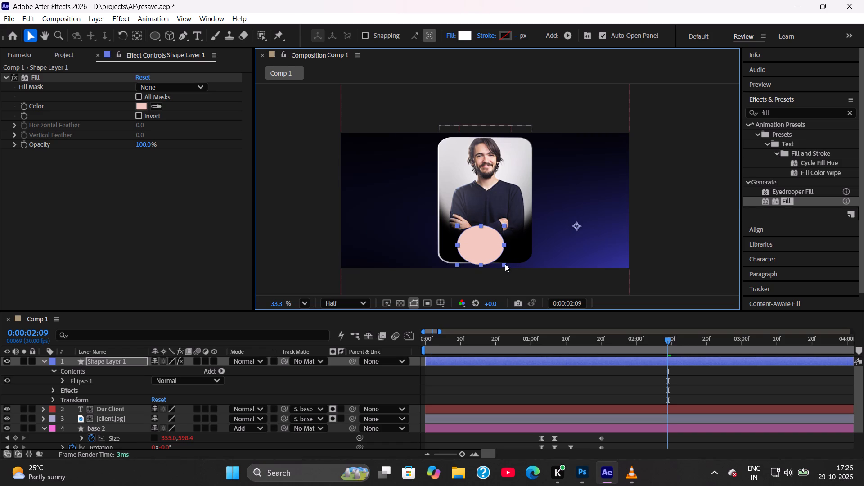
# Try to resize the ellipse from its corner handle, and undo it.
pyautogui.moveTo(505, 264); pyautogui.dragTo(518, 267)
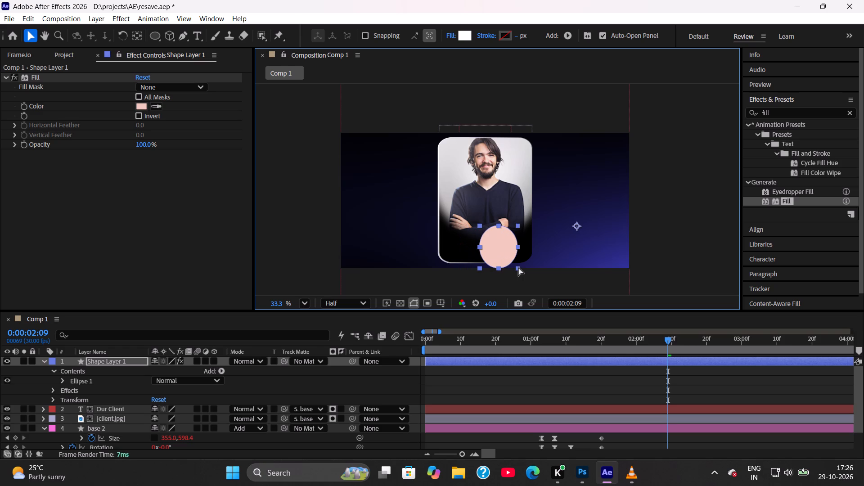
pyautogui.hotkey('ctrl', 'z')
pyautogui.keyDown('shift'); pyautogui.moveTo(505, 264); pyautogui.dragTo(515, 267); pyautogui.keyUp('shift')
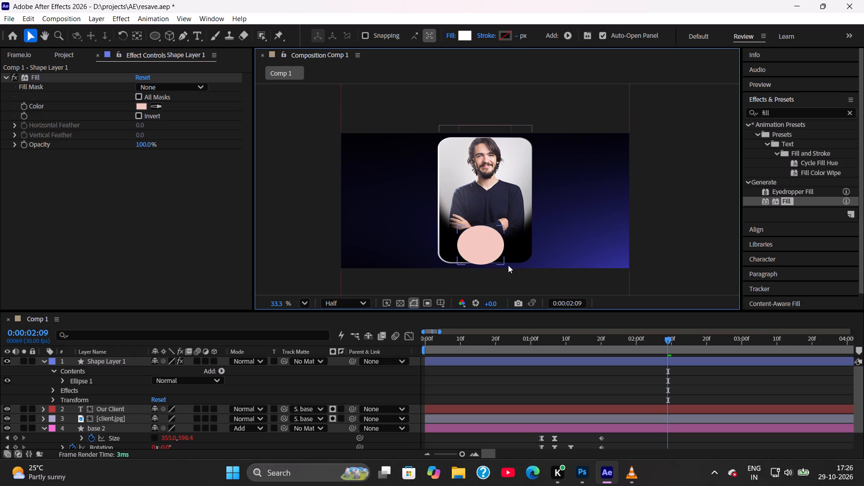
# Scale the ellipse's shape layer to 110% and nudge it back to the middle of the panel's bottom.
pyautogui.click(481, 247)
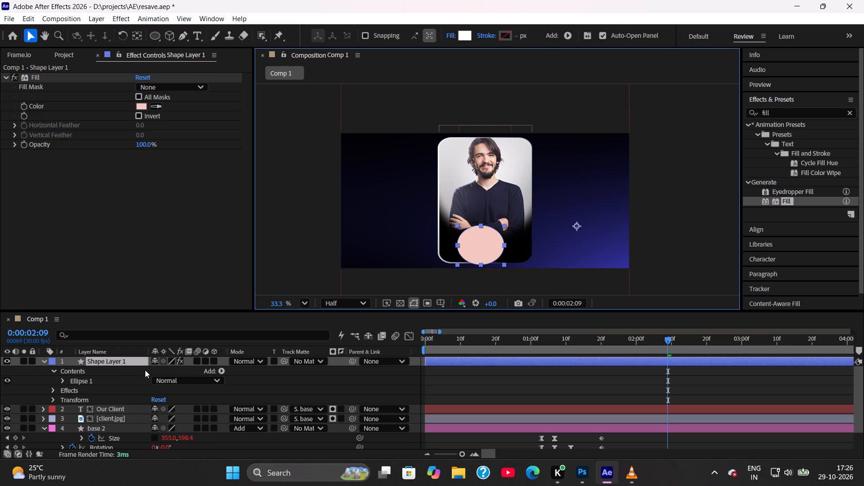
pyautogui.press('s')
pyautogui.moveTo(163, 373); pyautogui.dragTo(169, 373)
pyautogui.moveTo(468, 248); pyautogui.dragTo(478, 249)
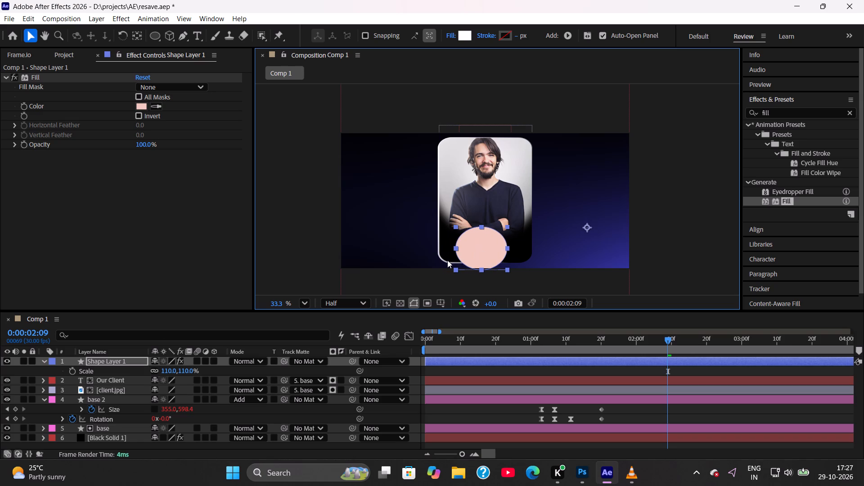
pyautogui.click(40, 362)
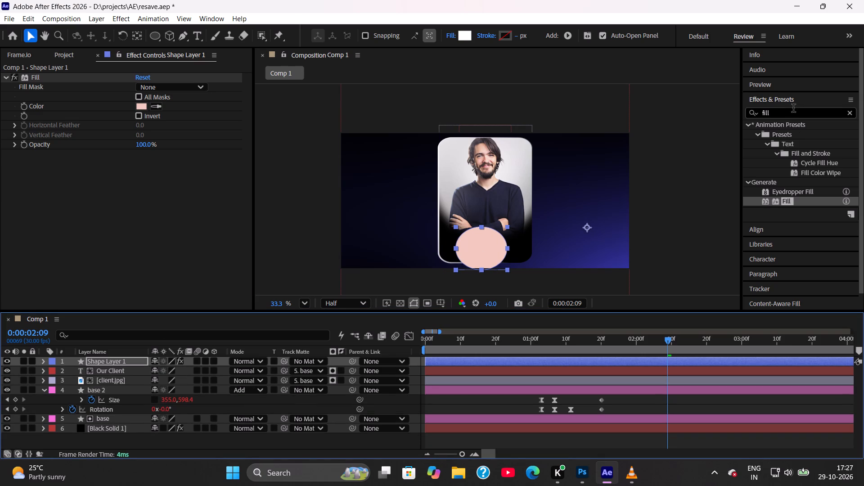
# Find Fast Box Blur by searching for "fast" and apply it to the ellipse's shape layer.
pyautogui.click(789, 111)
pyautogui.hotkey('ctrl', 'a')
pyautogui.write('fast')
pyautogui.press('space')
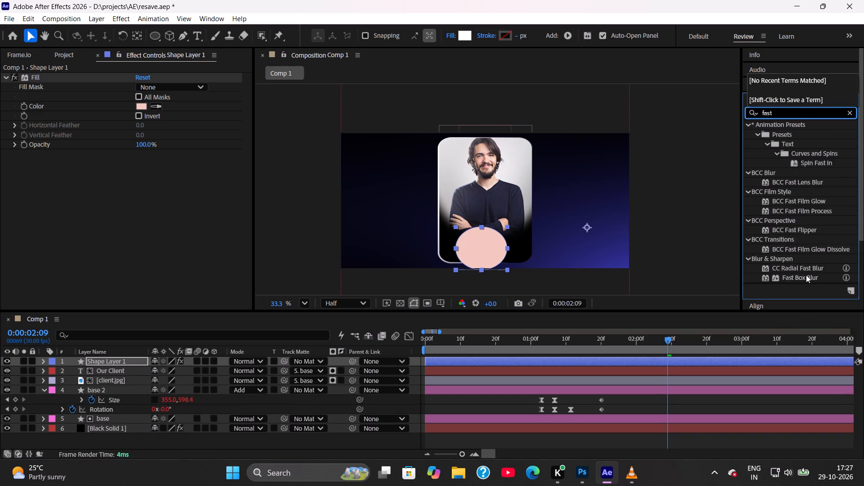
pyautogui.click(659, 358)
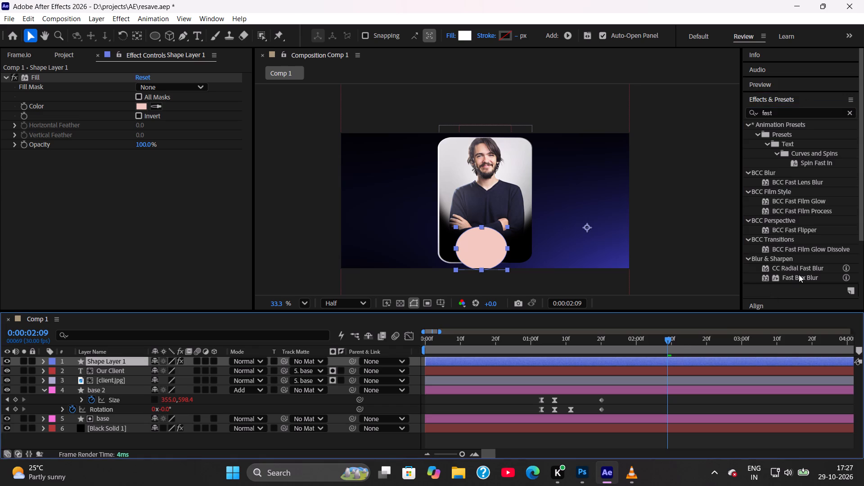
pyautogui.doubleClick(799, 274)
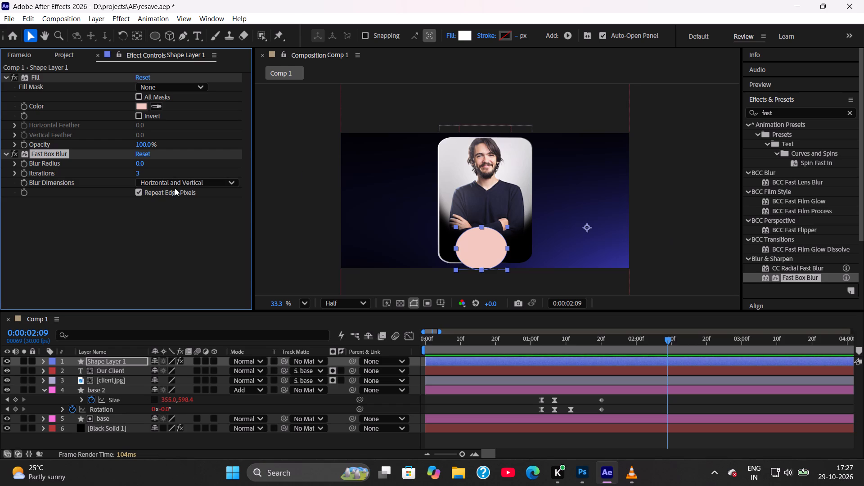
# Set the Fast Box Blur's blur radius to 92 to soften the ellipse into a glow.
pyautogui.moveTo(140, 166); pyautogui.dragTo(241, 160)
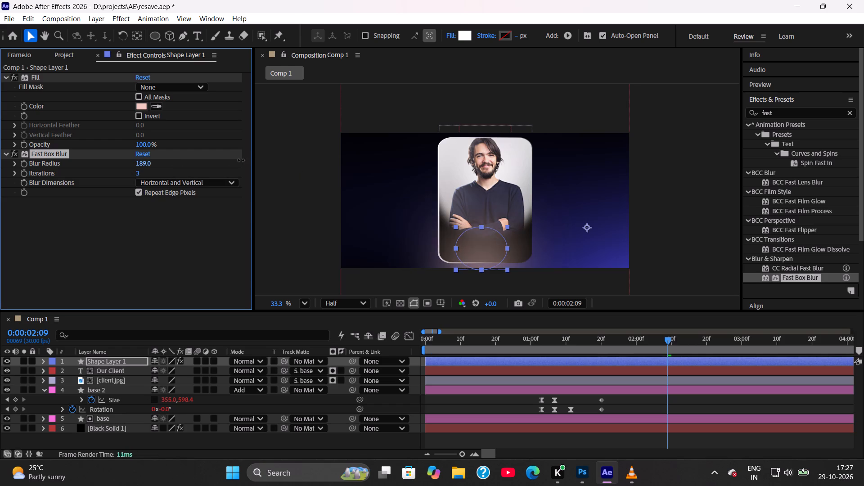
pyautogui.moveTo(241, 160); pyautogui.dragTo(198, 163)
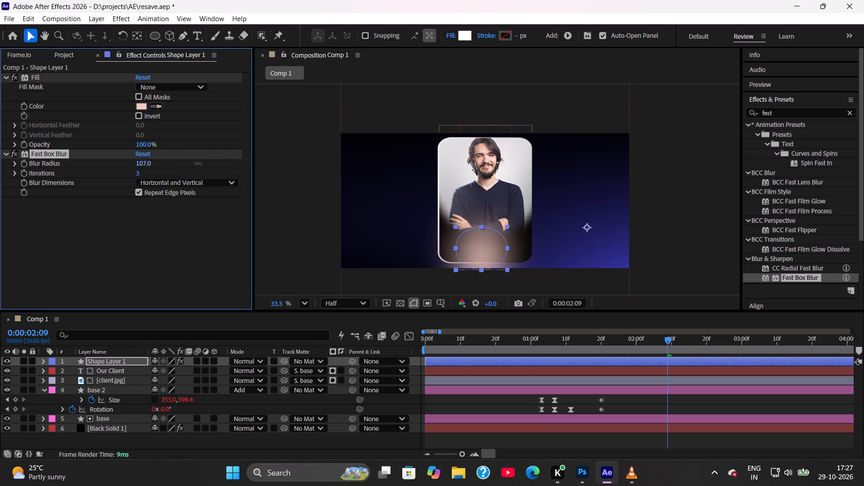
pyautogui.moveTo(198, 163); pyautogui.dragTo(193, 166)
# Move the blurred ellipse slightly lower so it overlaps the client panel's bottom edge.
pyautogui.press('space')
pyautogui.press('space')
pyautogui.press('space')
pyautogui.press('space')
pyautogui.press('space')
pyautogui.press('space')
pyautogui.moveTo(538, 243); pyautogui.dragTo(537, 211)
pyautogui.moveTo(475, 212); pyautogui.dragTo(476, 216)
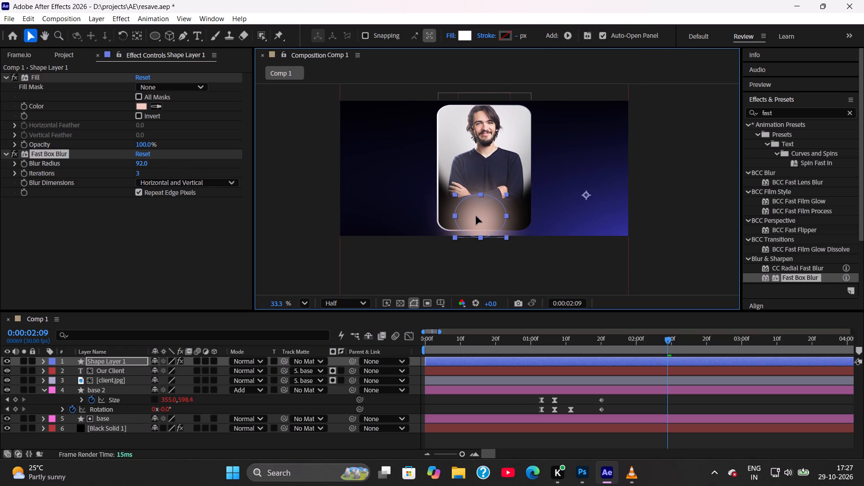
pyautogui.moveTo(476, 216); pyautogui.dragTo(478, 221)
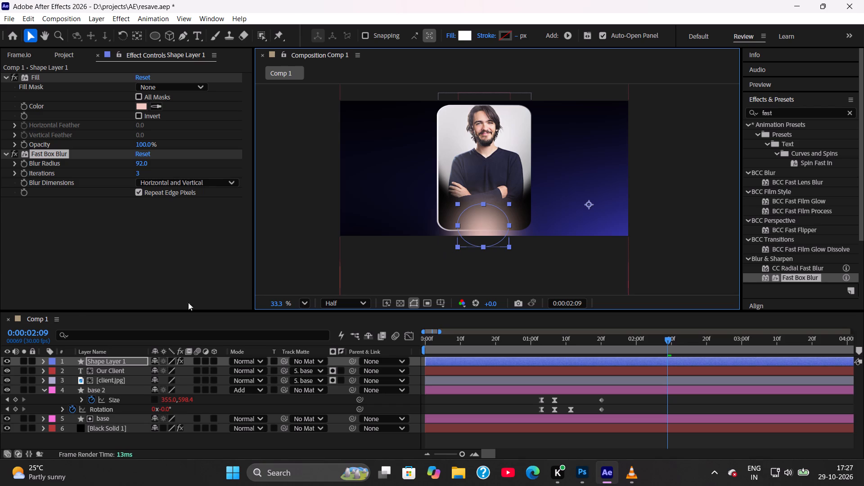
# Set the "base" layer as the track matte of the blurred ellipse's layer.
pyautogui.click(103, 362)
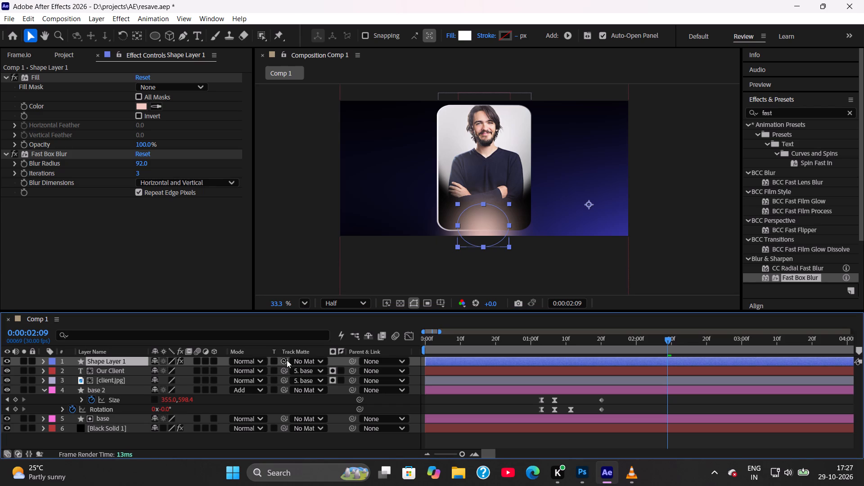
pyautogui.moveTo(286, 360); pyautogui.dragTo(110, 418)
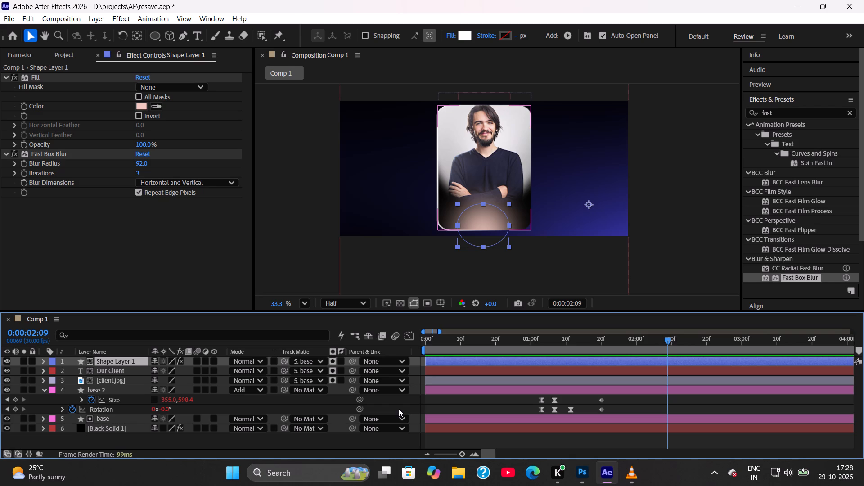
# Rename the "base 2" layer as "stoke".
pyautogui.click(94, 391)
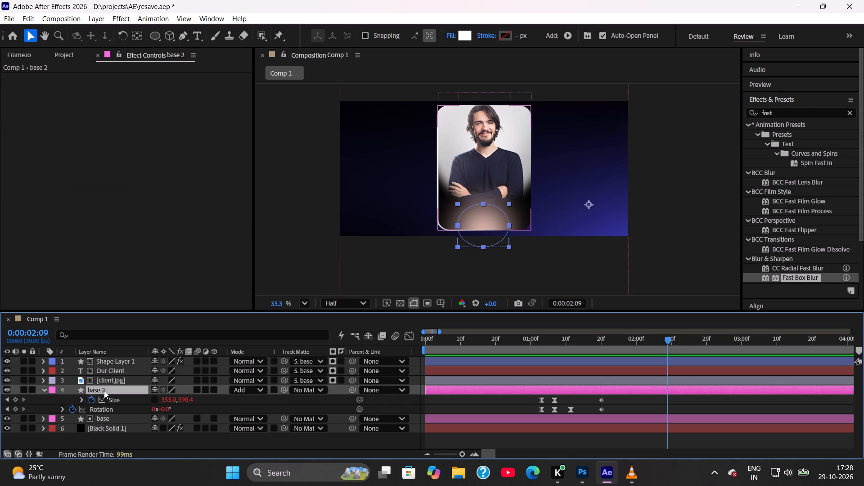
pyautogui.rightClick(104, 391)
pyautogui.click(145, 349)
pyautogui.press('s')
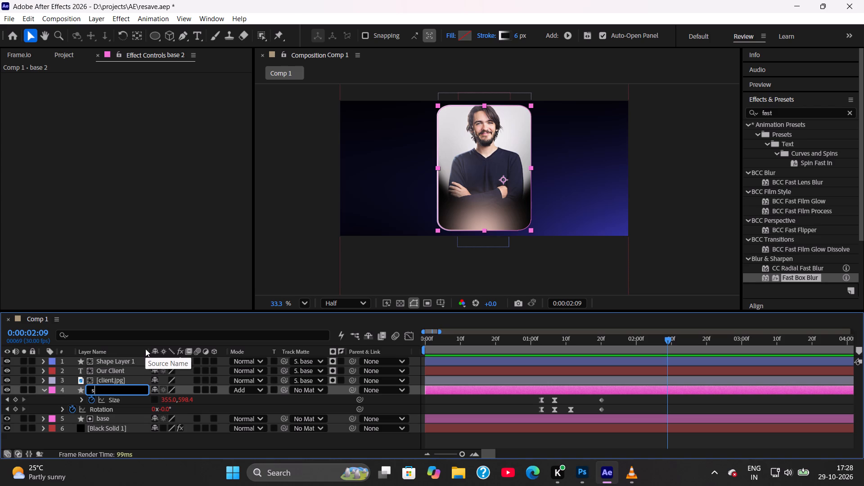
pyautogui.write('tokr')
pyautogui.press('BackSpace')
pyautogui.press('e')
pyautogui.press('Return')
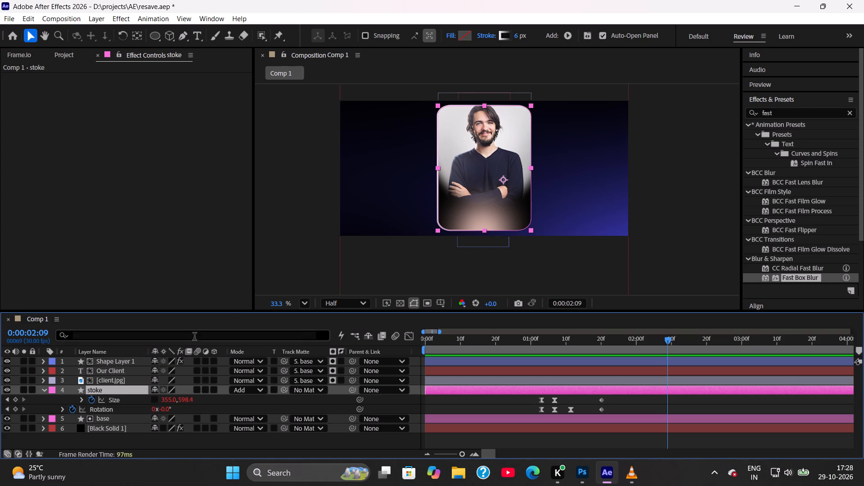
# Move the blurred ellipse further down so its centre sits just below the client panel's bottom edge.
pyautogui.click(114, 358)
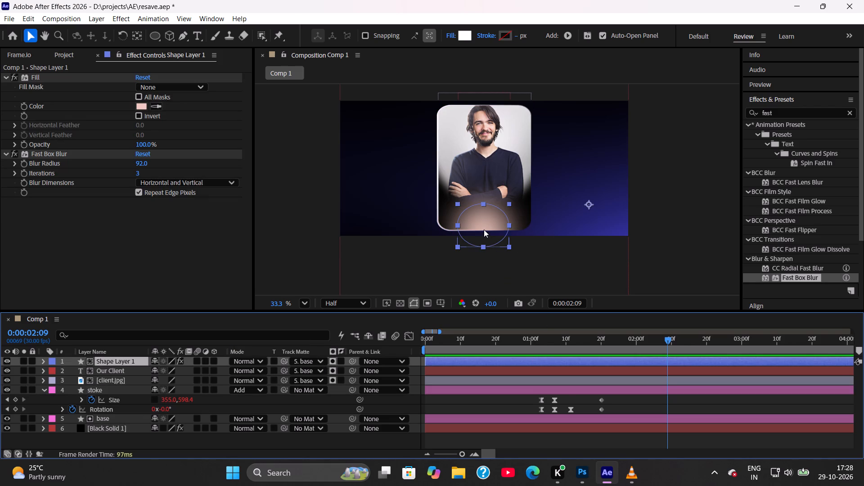
pyautogui.moveTo(482, 223); pyautogui.dragTo(484, 229)
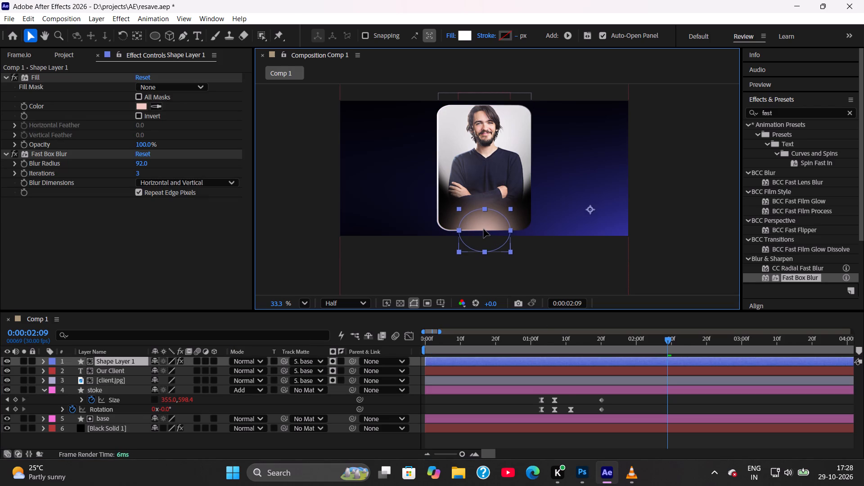
pyautogui.moveTo(484, 229); pyautogui.dragTo(484, 236)
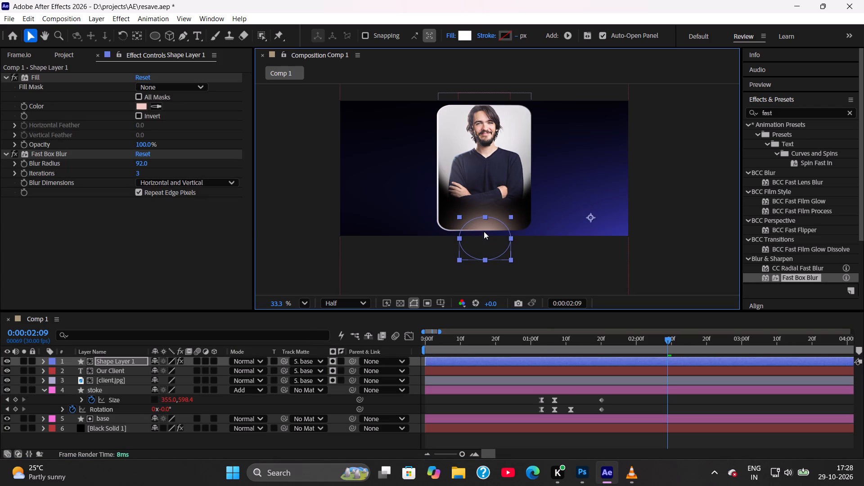
pyautogui.click(484, 227)
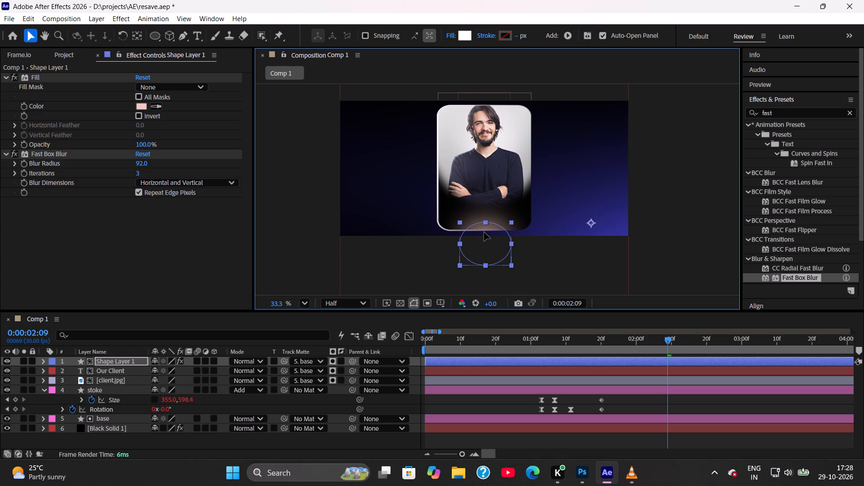
# Play back the button-to-panel animation starting from 0:00:00:16.
pyautogui.click(483, 342)
pyautogui.press('space')
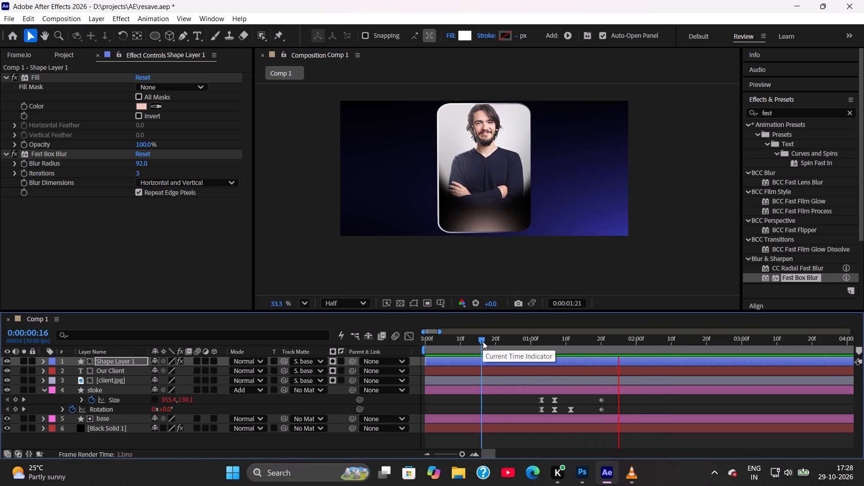
pyautogui.click(482, 342)
pyautogui.press('space')
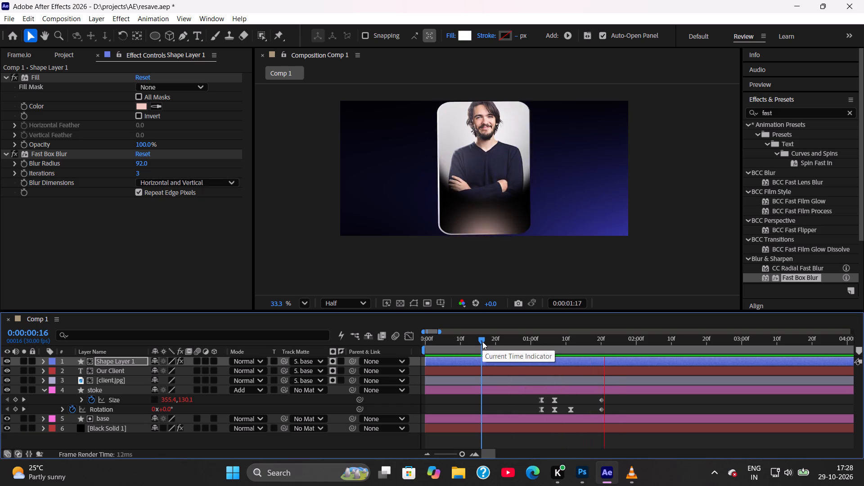
pyautogui.press('space')
# Save the project.
pyautogui.hotkey('ctrl', 's')
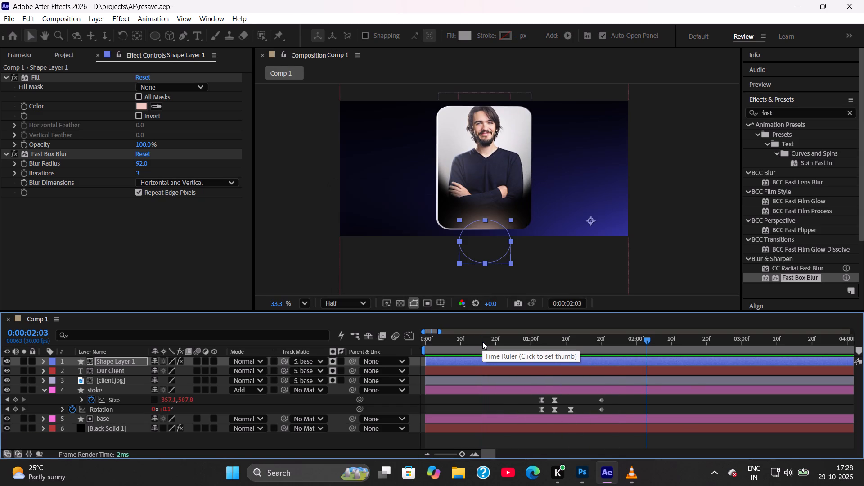
# Set the blending mode of the blurred ellipse's layer, "Shape Layer 1", to Add.
pyautogui.click(256, 362)
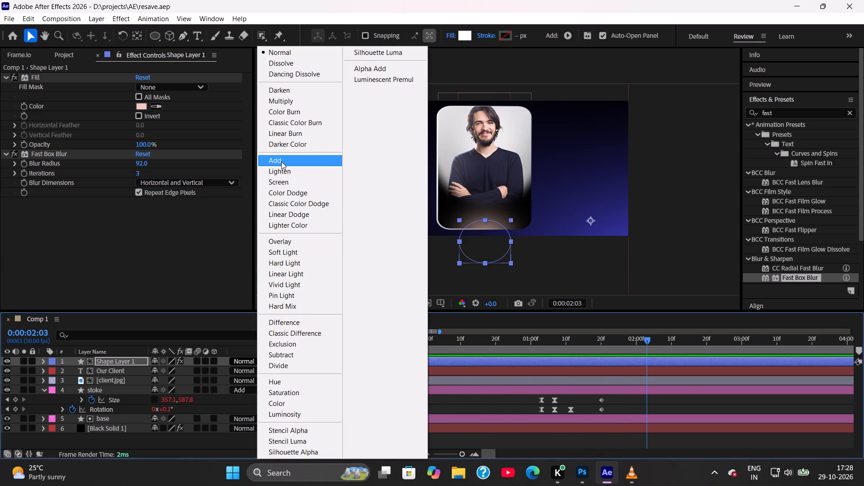
pyautogui.click(281, 162)
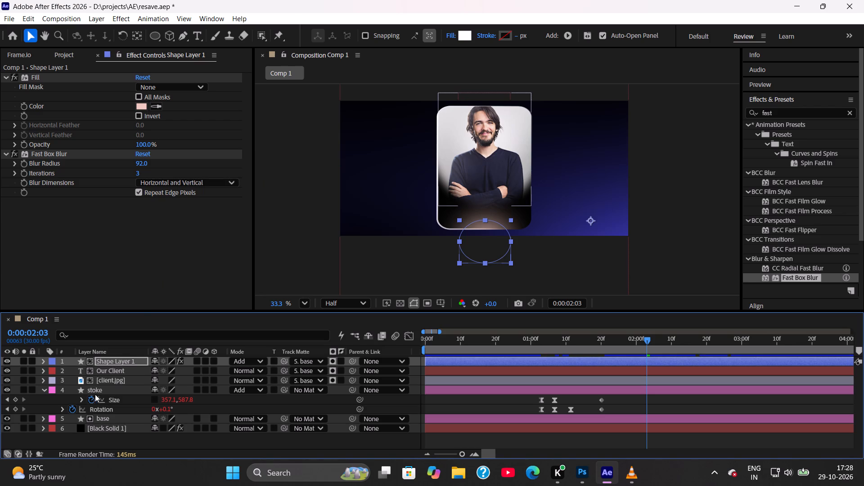
# Collapse the "stoke" layer, move "Shape Layer 1" between "stoke" and "base" in the layer stack, and save the project.
pyautogui.click(40, 390)
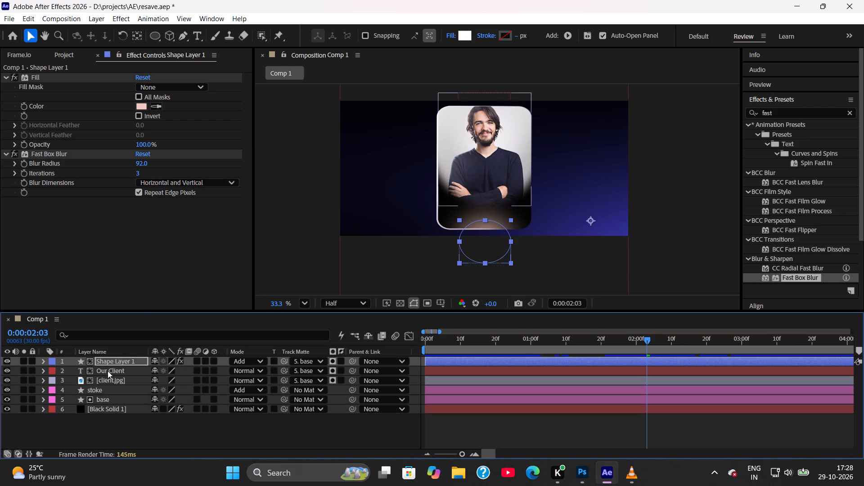
pyautogui.moveTo(113, 360); pyautogui.dragTo(111, 392)
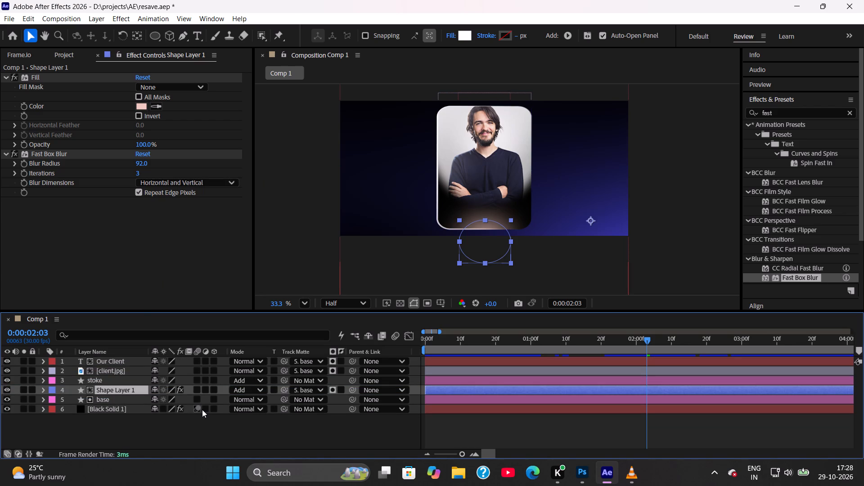
pyautogui.hotkey('ctrl', 's')
# Play back the animation, including from 0:00:00:24, to check the reordered glow as the button expands.
pyautogui.moveTo(474, 339); pyautogui.dragTo(413, 350)
pyautogui.press('space')
pyautogui.rightClick(546, 0)
pyautogui.moveTo(512, 0); pyautogui.dragTo(493, 0, button='right')
pyautogui.click(481, 0)
pyautogui.click(510, 338)
pyautogui.press('space')
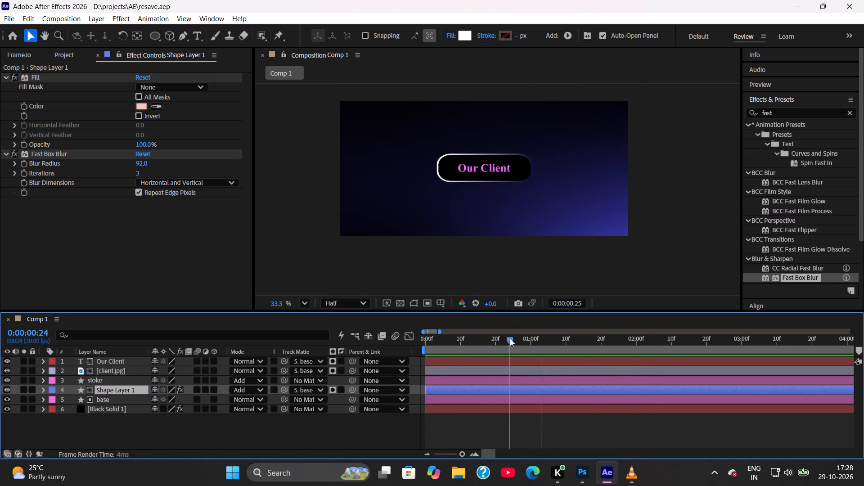
pyautogui.press('space')
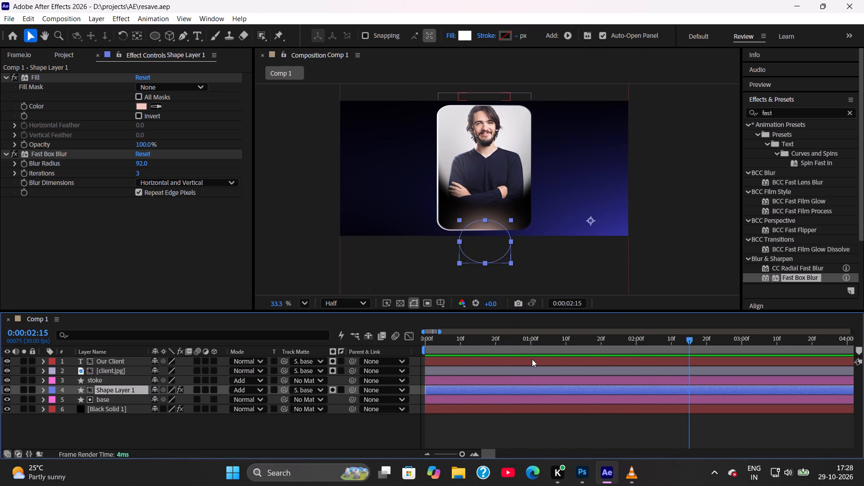
# Reveal the keyframed properties of all layers in the composition.
pyautogui.hotkey('ctrl', 'a')
pyautogui.press('u')
pyautogui.click(516, 388)
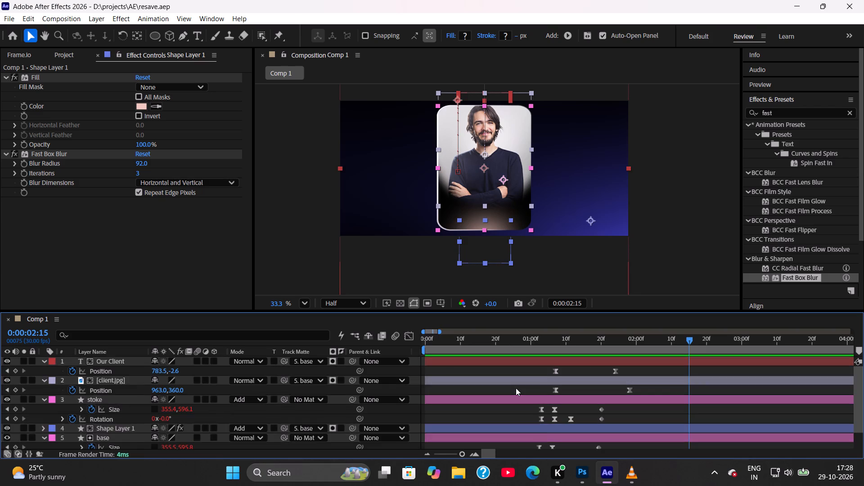
pyautogui.scroll(-3, 516, 388)
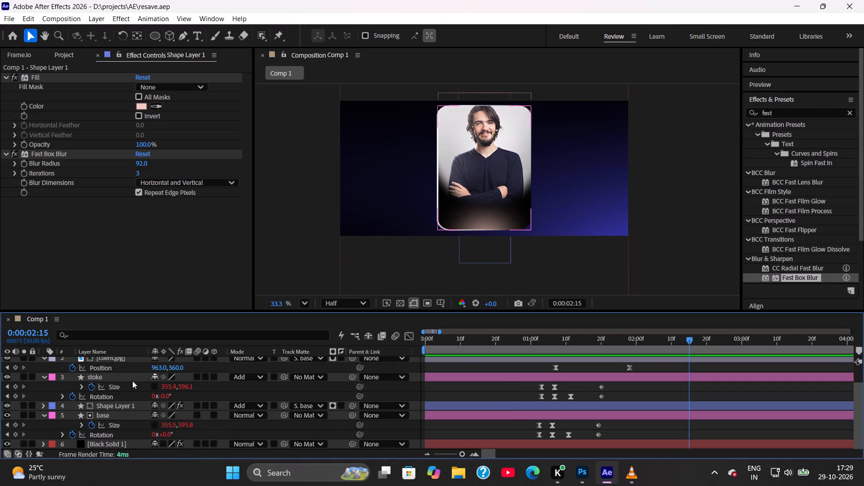
# Change the label colour of the "stoke" layer to yellow and save the project.
pyautogui.click(96, 377)
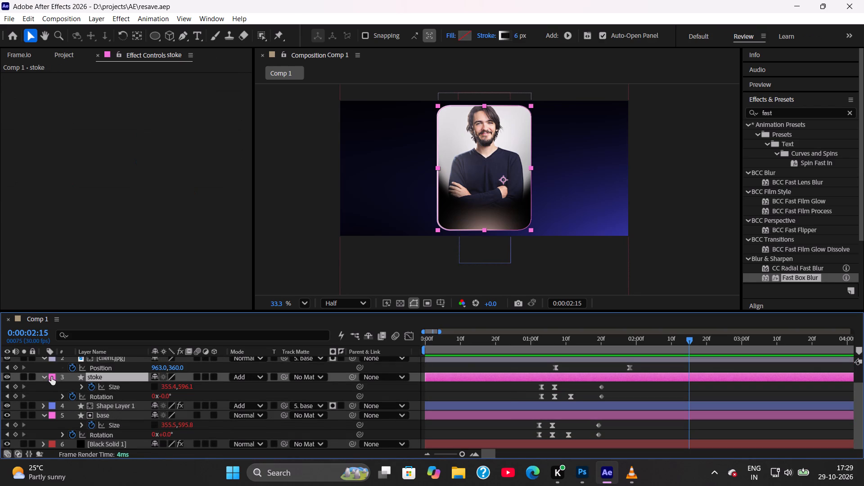
pyautogui.click(51, 377)
pyautogui.click(91, 193)
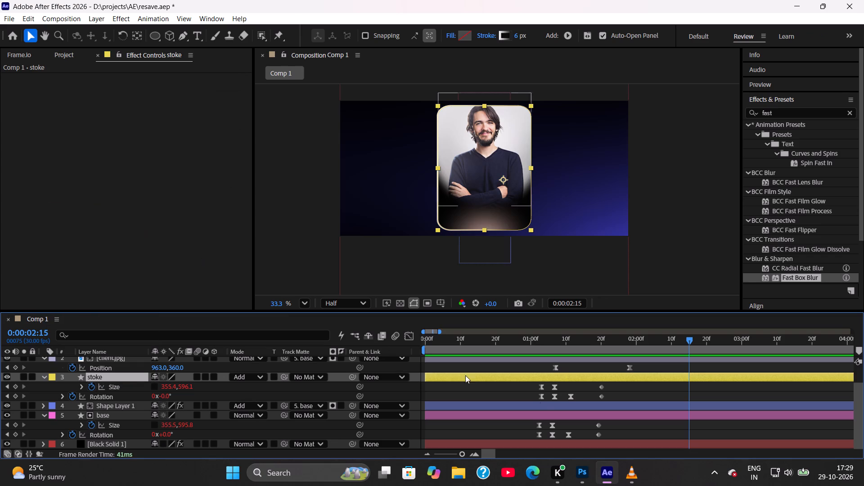
pyautogui.click(507, 379)
pyautogui.click(507, 388)
pyautogui.hotkey('ctrl', 's')
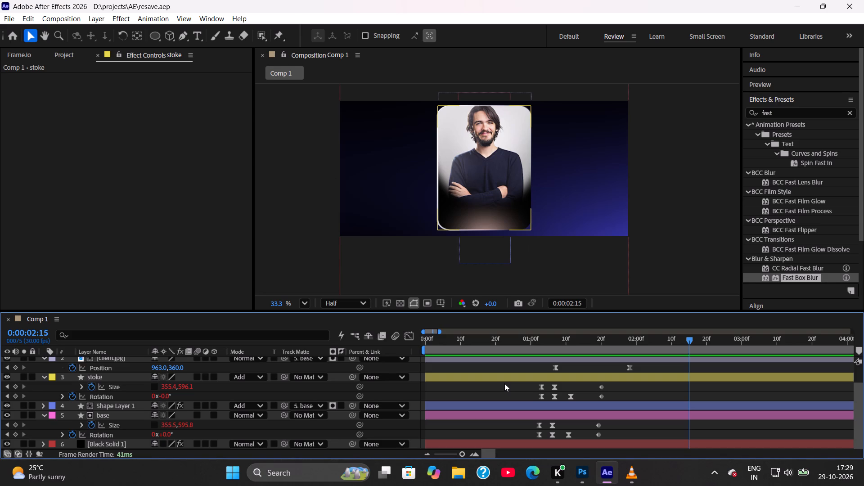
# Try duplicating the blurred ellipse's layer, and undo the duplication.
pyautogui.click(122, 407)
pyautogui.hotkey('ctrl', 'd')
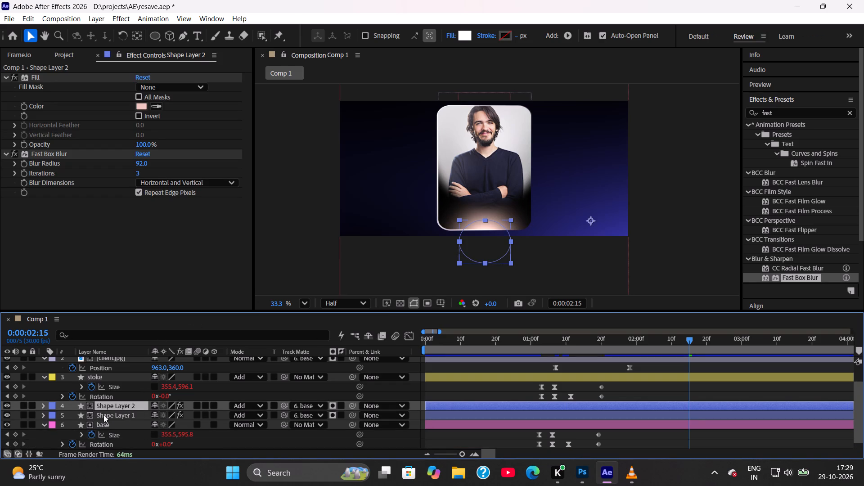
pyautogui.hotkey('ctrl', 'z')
# Move the blurred ellipse on "Shape Layer 1" slightly up, closer to the client panel's bottom edge.
pyautogui.click(112, 405)
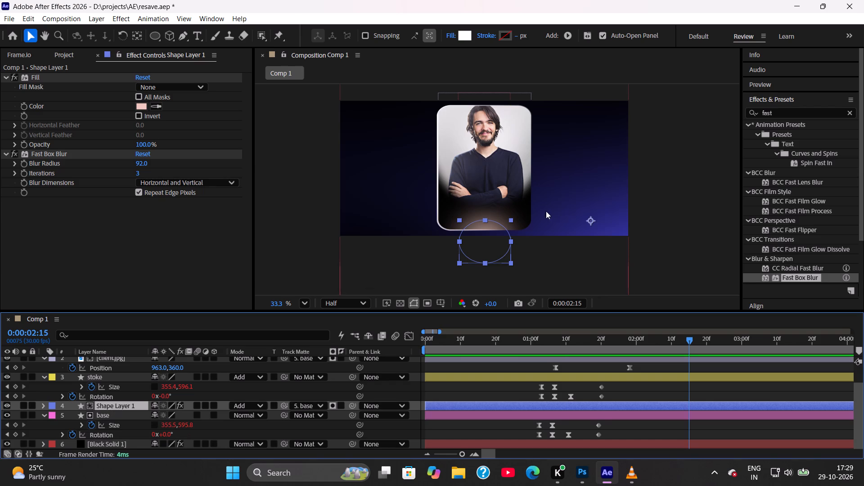
pyautogui.moveTo(493, 225); pyautogui.dragTo(493, 221)
# Duplicate the blurred ellipse's layer, "Shape Layer 1".
pyautogui.click(124, 405)
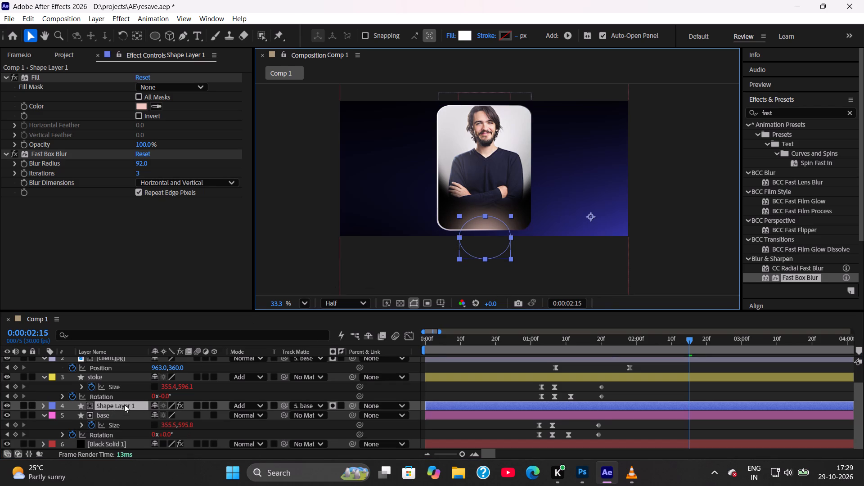
pyautogui.hotkey('ctrl', 'd')
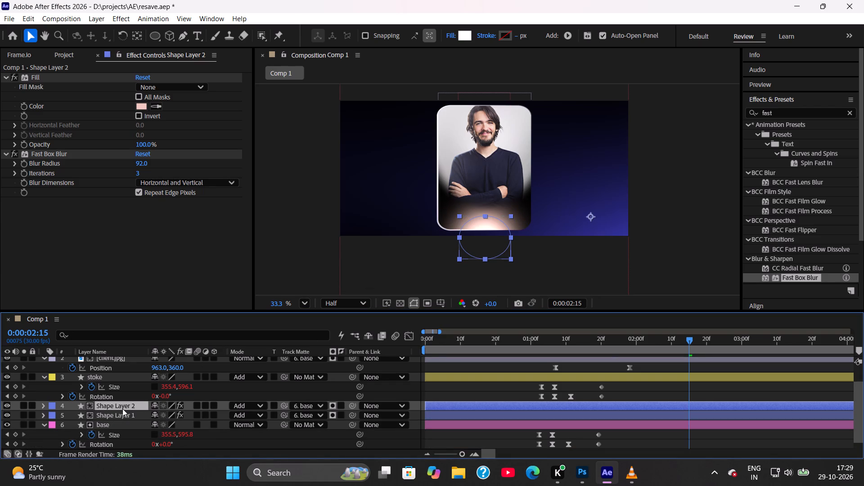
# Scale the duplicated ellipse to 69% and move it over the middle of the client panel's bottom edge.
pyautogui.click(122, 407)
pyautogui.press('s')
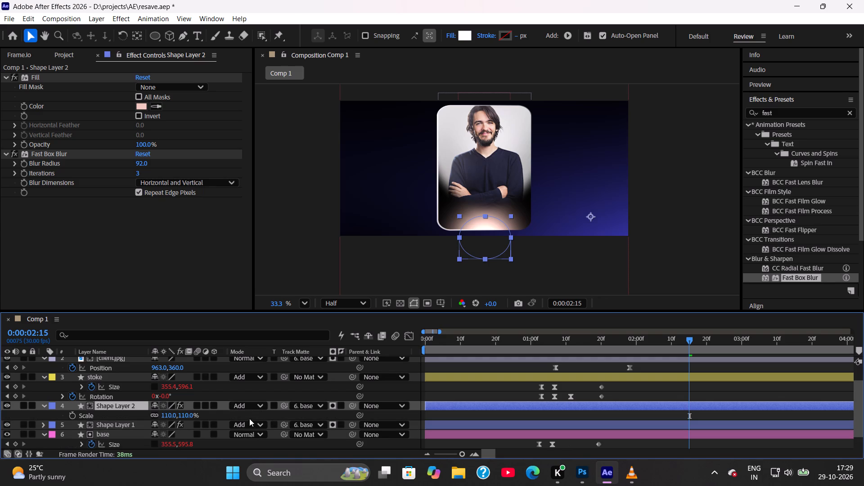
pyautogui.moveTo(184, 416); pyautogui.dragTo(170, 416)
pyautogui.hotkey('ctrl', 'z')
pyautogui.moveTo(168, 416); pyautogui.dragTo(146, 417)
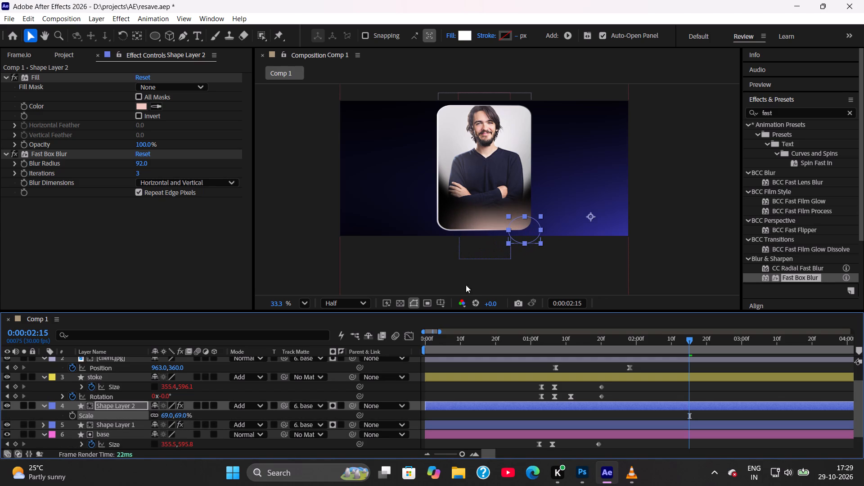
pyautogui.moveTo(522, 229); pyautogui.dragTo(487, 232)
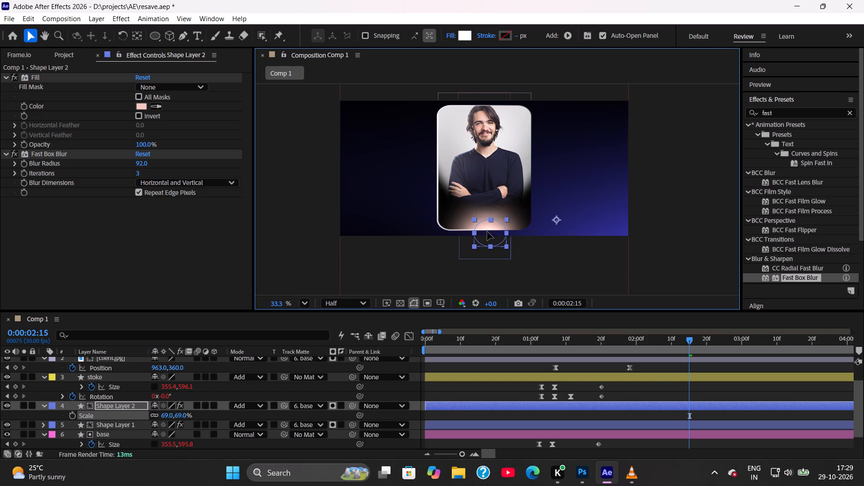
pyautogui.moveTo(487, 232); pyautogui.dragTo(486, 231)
# Set the duplicated ellipse's scale to 40%, centre it on the client panel's bottom edge, and save the project.
pyautogui.click(165, 414)
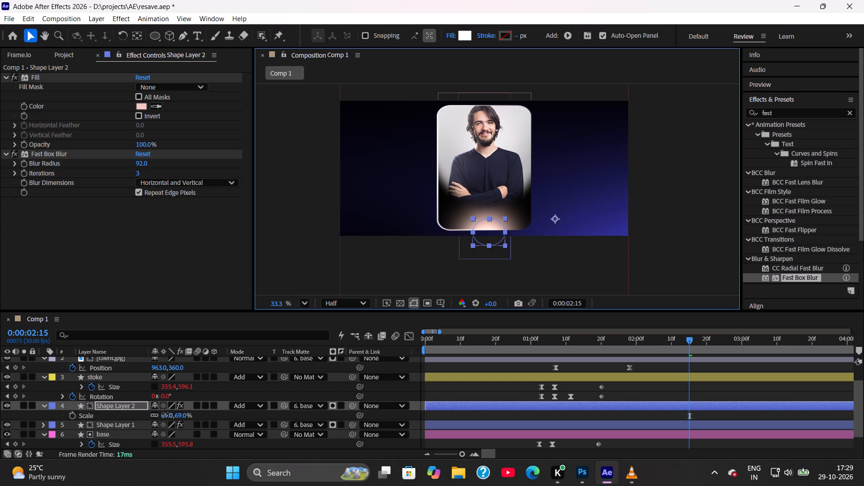
pyautogui.write('40')
pyautogui.press('Return')
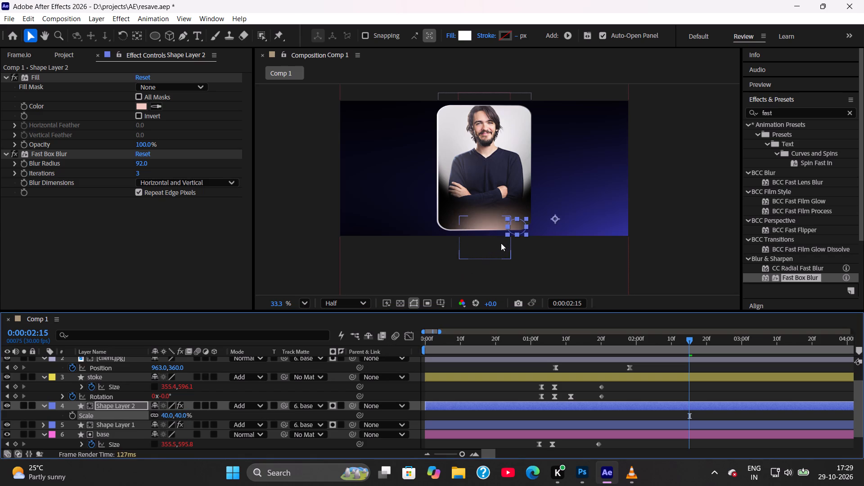
pyautogui.moveTo(516, 227); pyautogui.dragTo(482, 253)
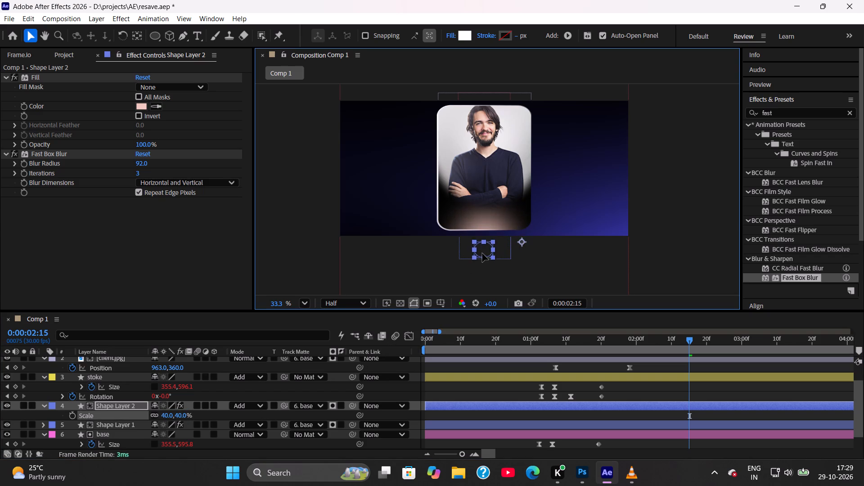
pyautogui.moveTo(482, 253); pyautogui.dragTo(482, 232)
pyautogui.click(486, 385)
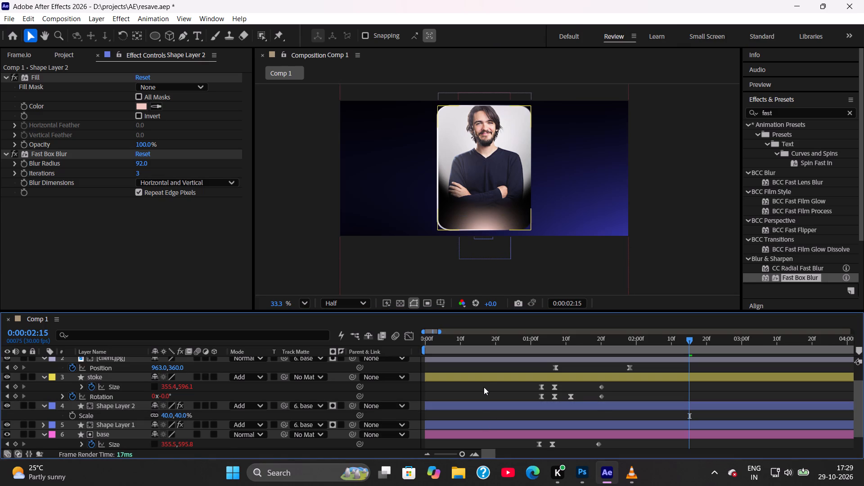
pyautogui.hotkey('ctrl', 's')
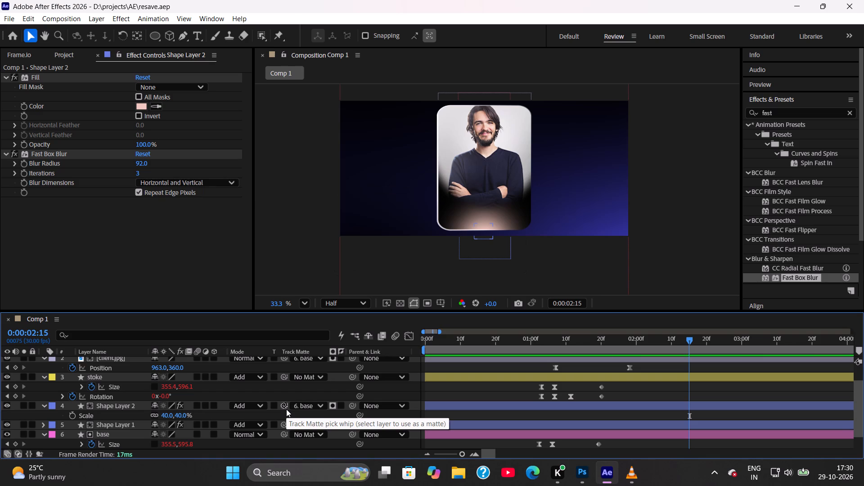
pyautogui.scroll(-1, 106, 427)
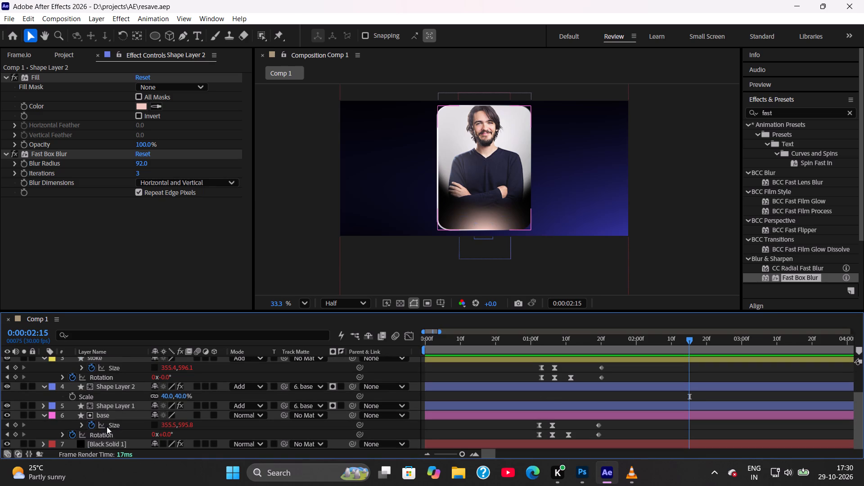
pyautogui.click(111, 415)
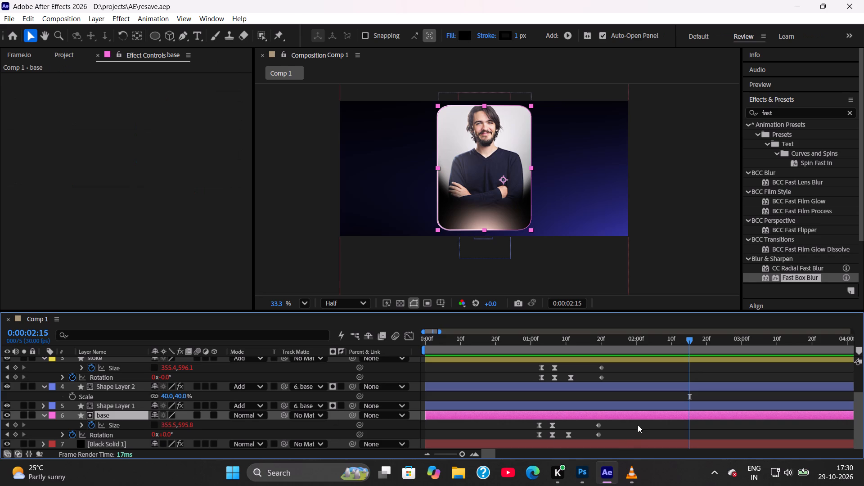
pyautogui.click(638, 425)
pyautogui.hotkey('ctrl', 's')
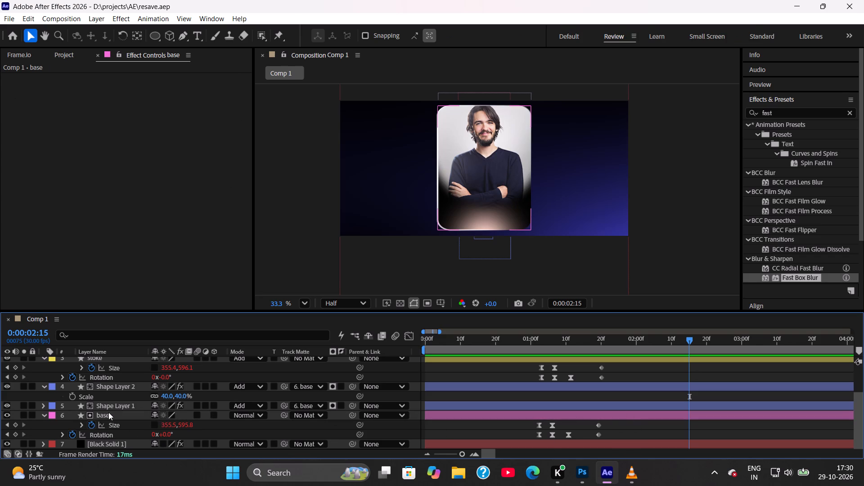
# Find the 4-Color Gradient effect and apply it to the "base" layer.
pyautogui.click(108, 412)
pyautogui.click(781, 114)
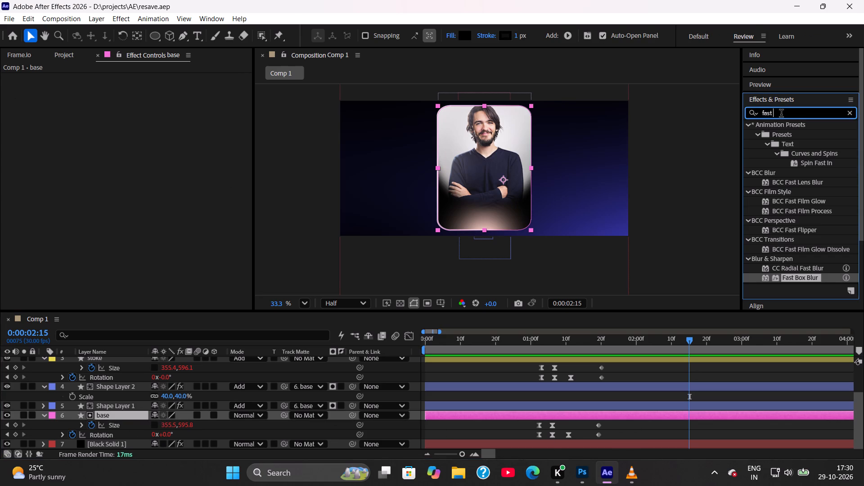
pyautogui.hotkey('ctrl', 'a')
pyautogui.write('four')
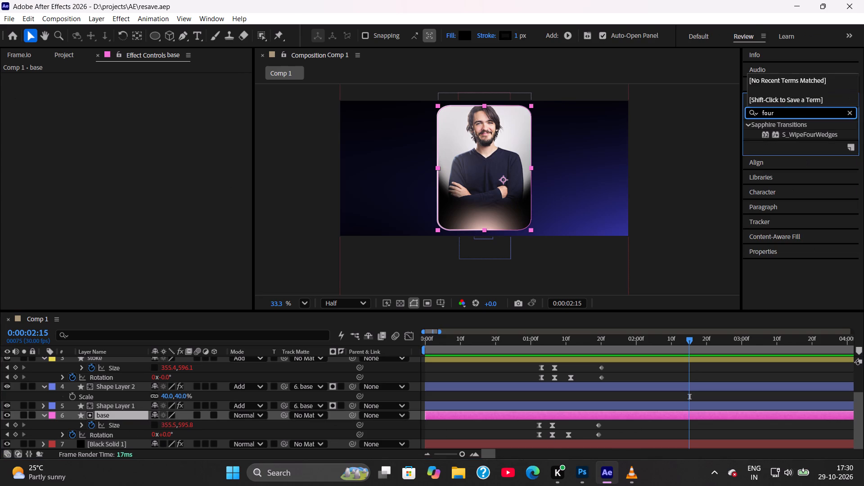
pyautogui.press('BackSpace')
pyautogui.press('BackSpace')
pyautogui.press('BackSpace')
pyautogui.press('BackSpace')
pyautogui.press('BackSpace')
pyautogui.press('BackSpace')
pyautogui.press('BackSpace')
pyautogui.press('BackSpace')
pyautogui.press('BackSpace')
pyautogui.press('BackSpace')
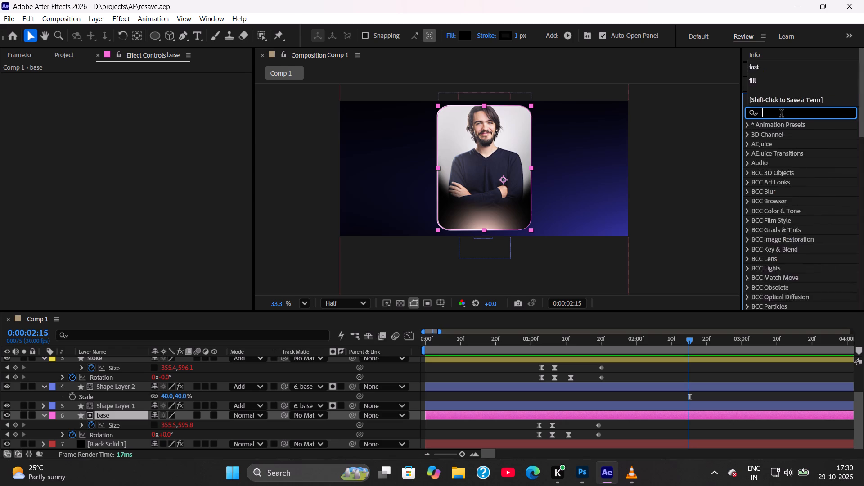
pyautogui.write('4 colo')
pyautogui.press('BackSpace')
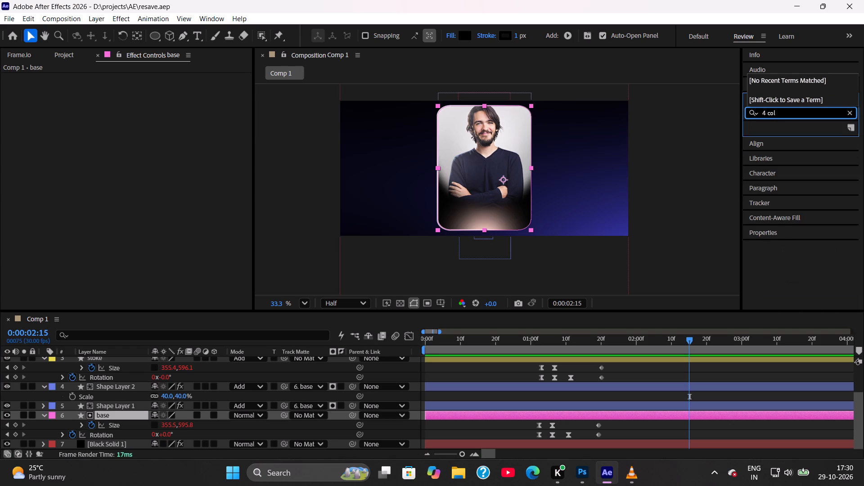
pyautogui.press('BackSpace')
pyautogui.press('BackSpace')
pyautogui.press('BackSpace')
pyautogui.press('BackSpace')
pyautogui.press('BackSpace')
pyautogui.press('BackSpace')
pyautogui.write('fou')
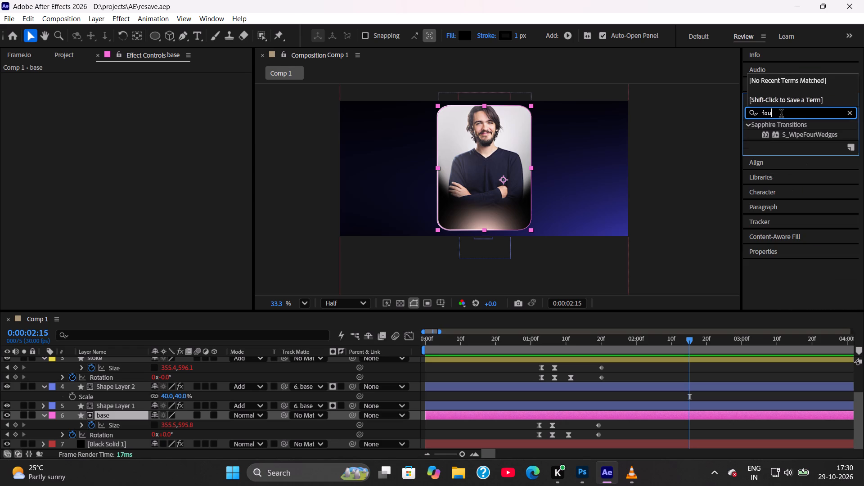
pyautogui.press('BackSpace')
pyautogui.press('BackSpace')
pyautogui.press('BackSpace')
pyautogui.press('BackSpace')
pyautogui.write('gradient')
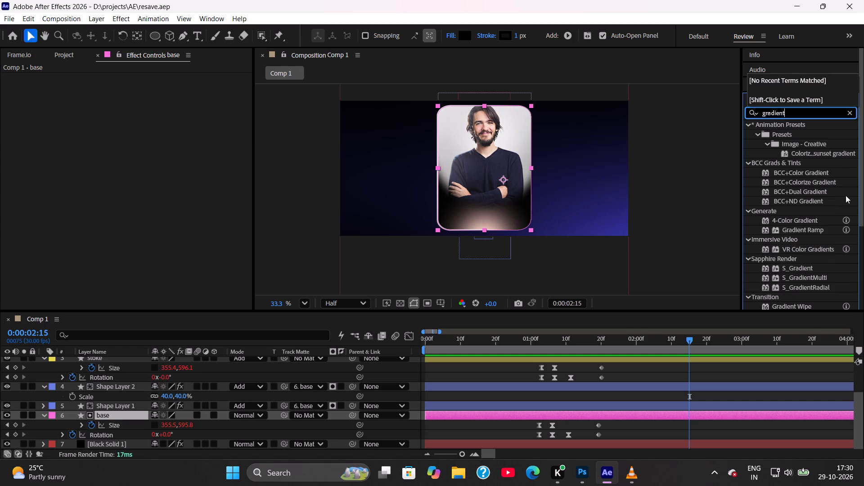
pyautogui.scroll(-4, 792, 186)
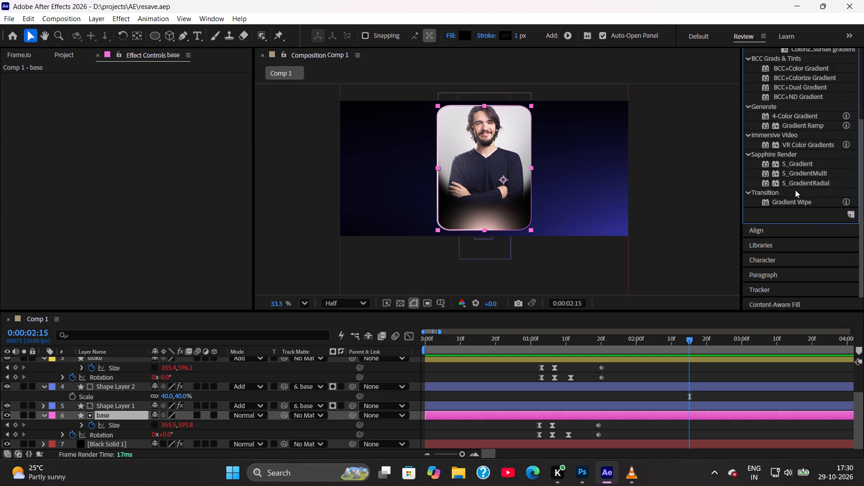
pyautogui.doubleClick(798, 115)
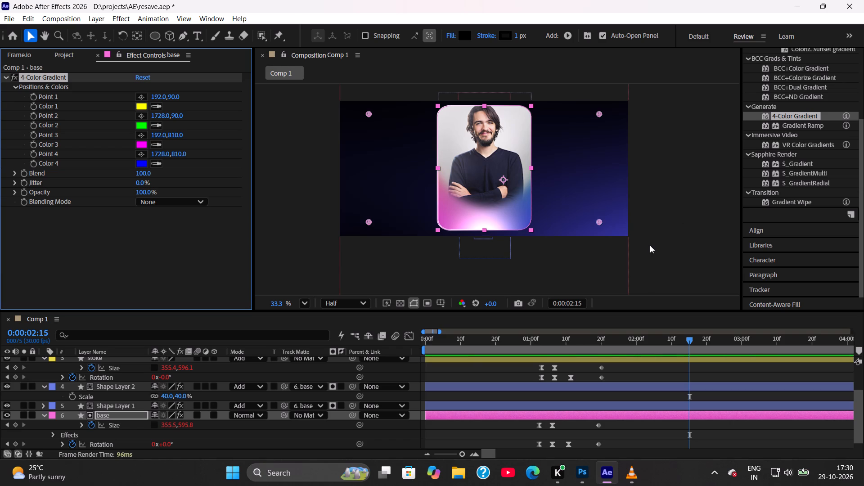
# Place the gradient points around the panel's lower half: Point 1 about 651,525; Point 2 1266,576; Point 3 615,879; Point 4 1257,867.
pyautogui.moveTo(598, 113); pyautogui.dragTo(591, 120)
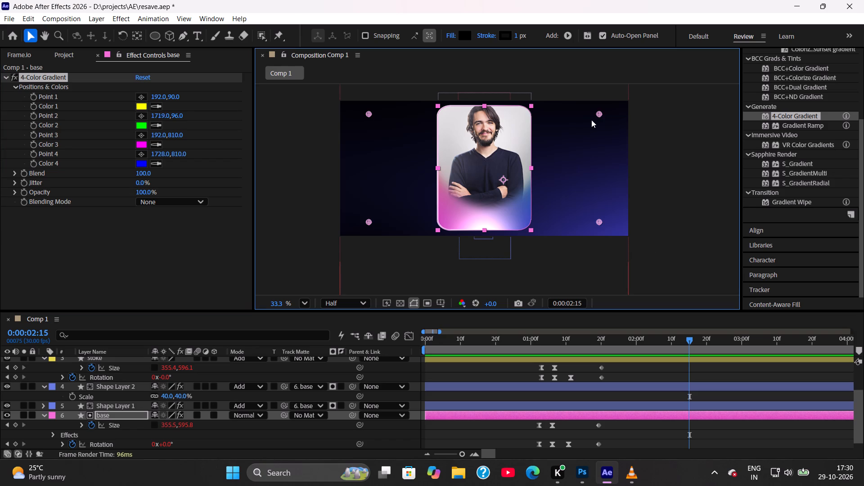
pyautogui.moveTo(591, 120); pyautogui.dragTo(528, 186)
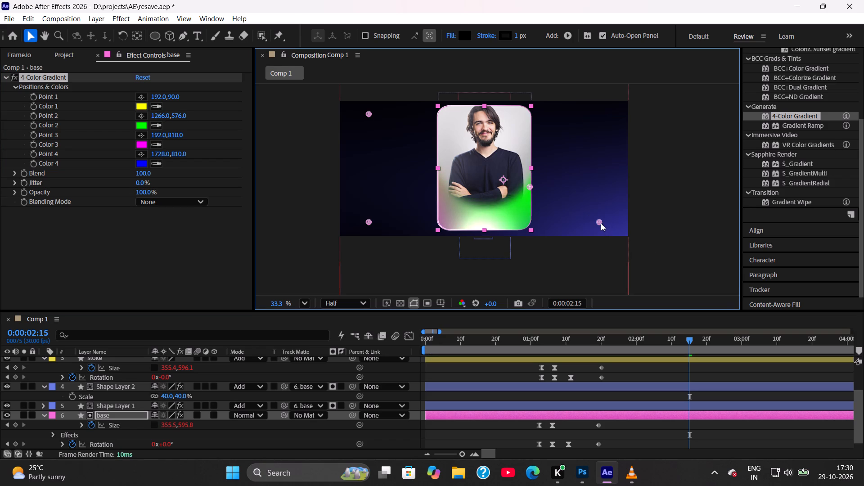
pyautogui.moveTo(601, 223); pyautogui.dragTo(526, 229)
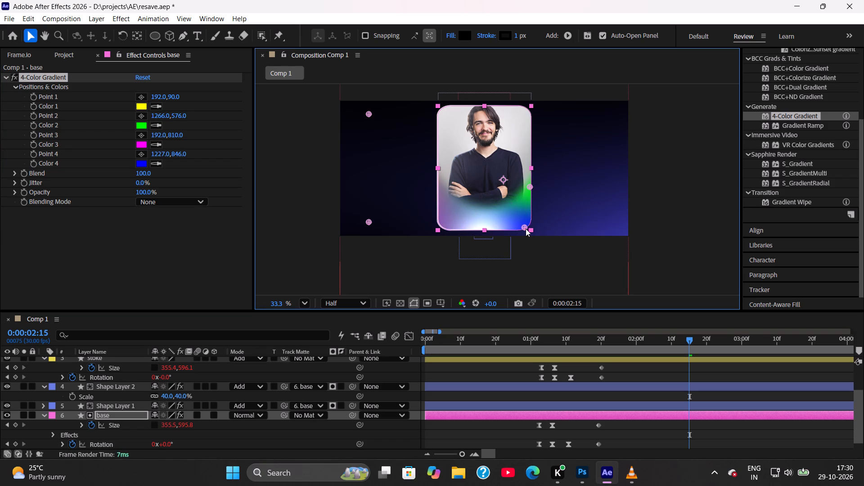
pyautogui.moveTo(526, 229); pyautogui.dragTo(530, 232)
pyautogui.moveTo(368, 221); pyautogui.dragTo(431, 232)
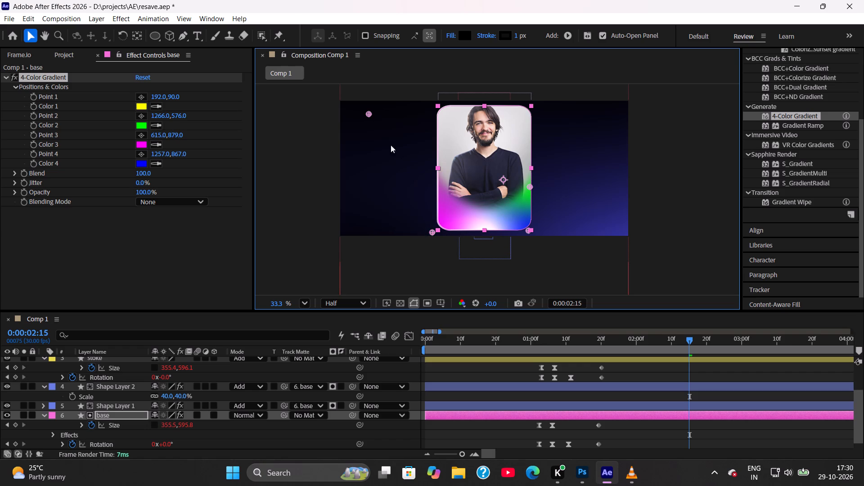
pyautogui.moveTo(372, 113); pyautogui.dragTo(436, 175)
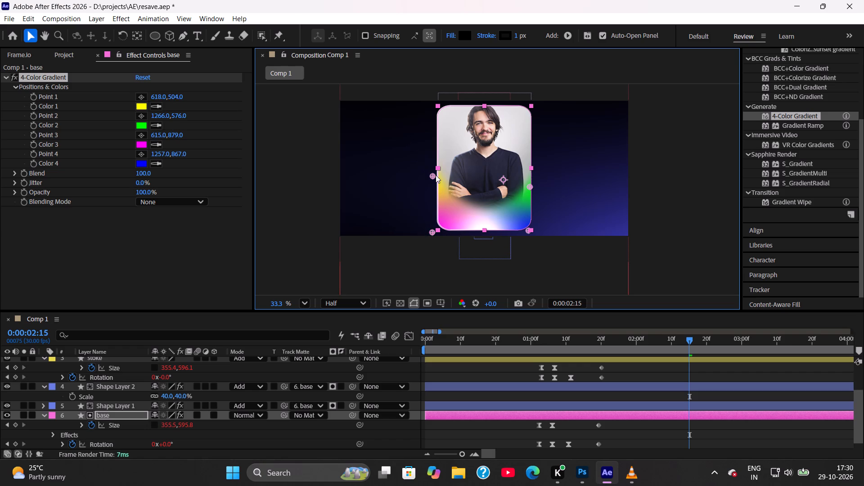
pyautogui.moveTo(436, 175); pyautogui.dragTo(441, 178)
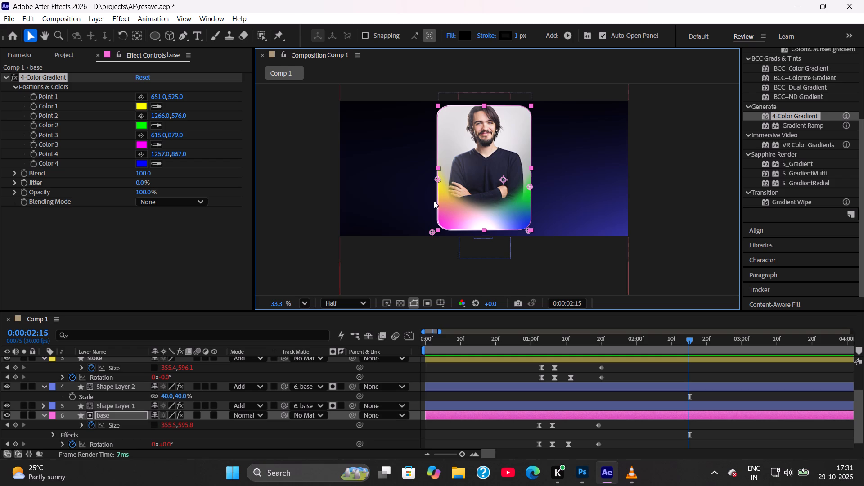
# Set the 4-Color Gradient's Color 1 to the near-black 0D0D02.
pyautogui.click(145, 106)
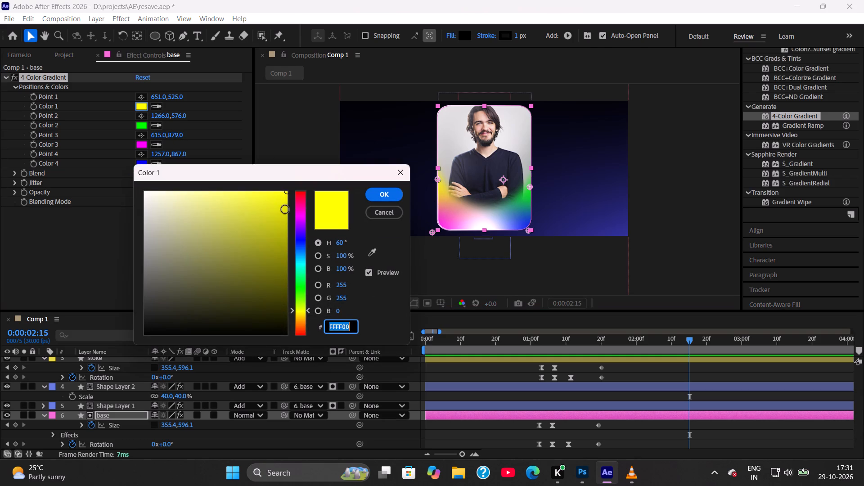
pyautogui.click(268, 327)
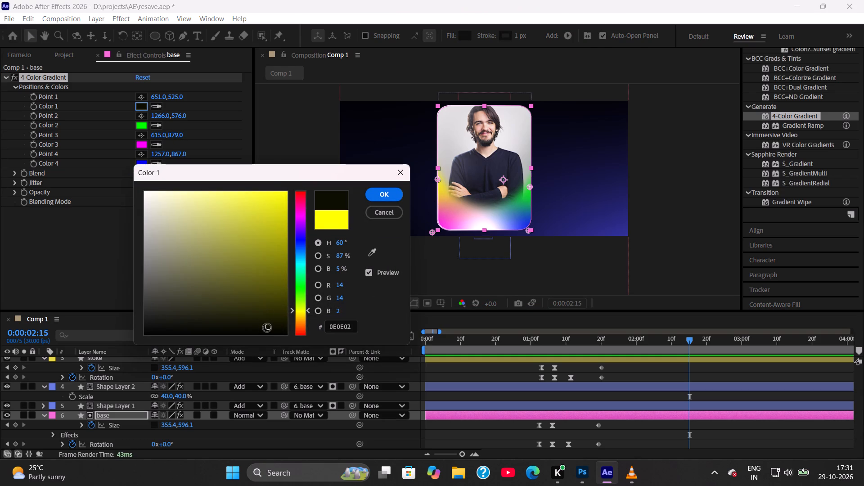
pyautogui.moveTo(267, 328); pyautogui.dragTo(268, 339)
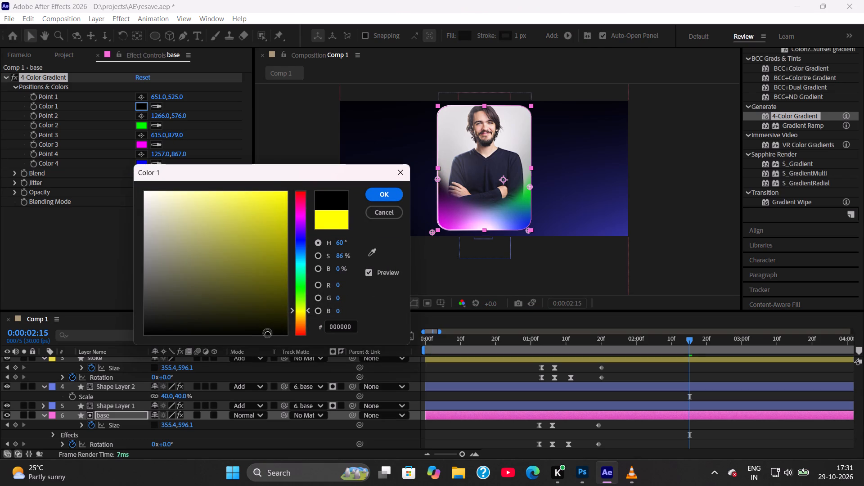
pyautogui.click(268, 330)
pyautogui.click(267, 327)
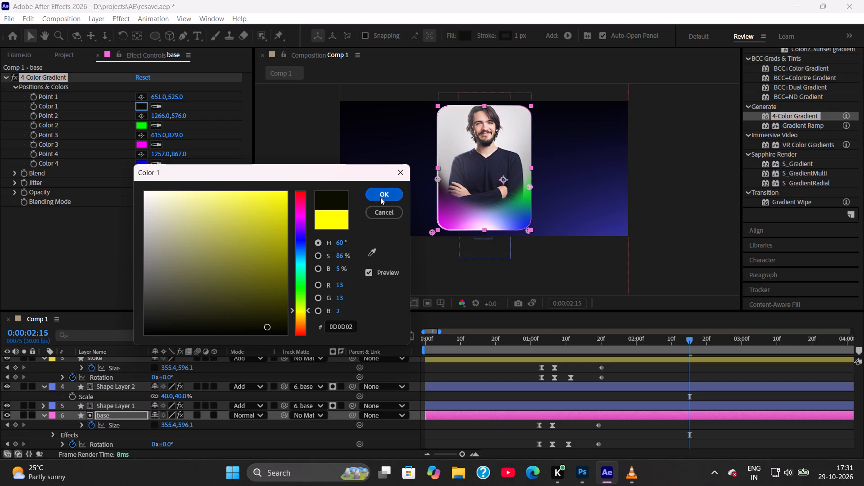
pyautogui.click(380, 193)
# Sample the near-black of Color 1 into the gradient's Color 2 and Color 3.
pyautogui.click(159, 126)
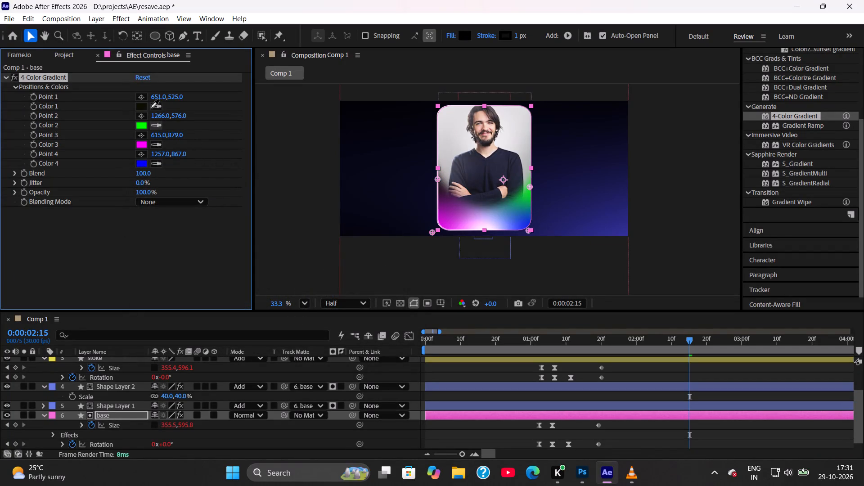
pyautogui.click(144, 106)
pyautogui.click(159, 143)
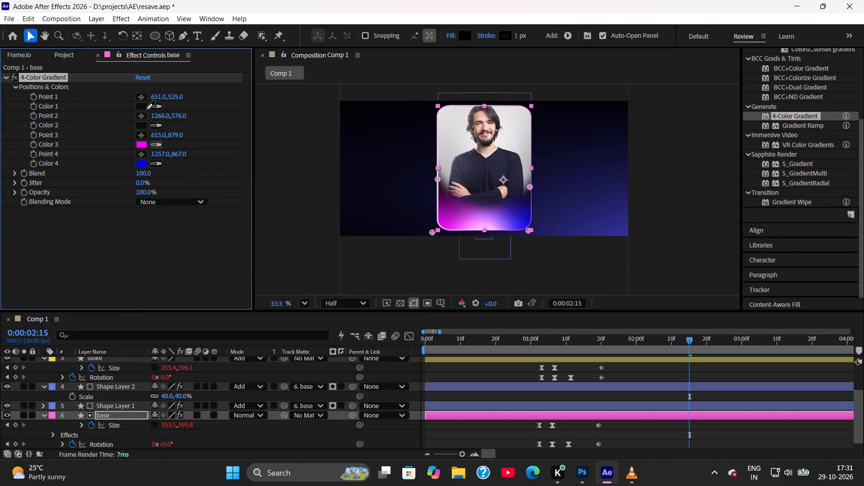
pyautogui.click(144, 106)
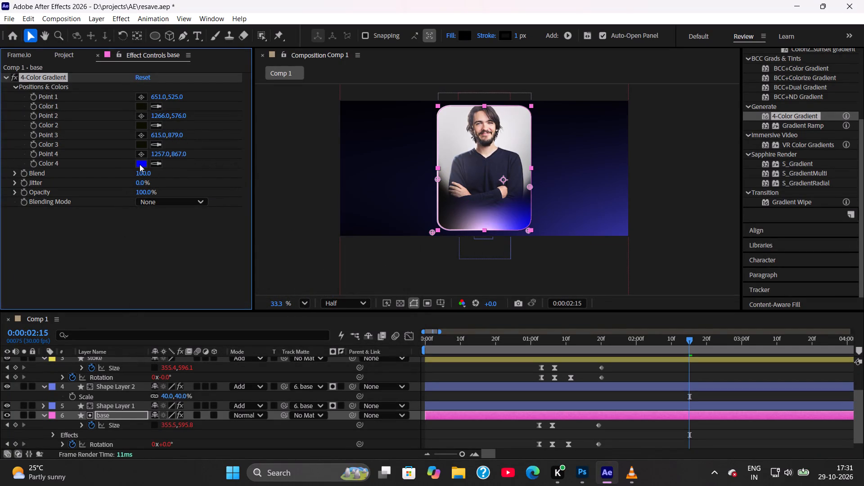
# Set the 4-Color Gradient's Color 4 to a bright, fully saturated green.
pyautogui.click(139, 164)
pyautogui.moveTo(276, 177); pyautogui.dragTo(198, 182)
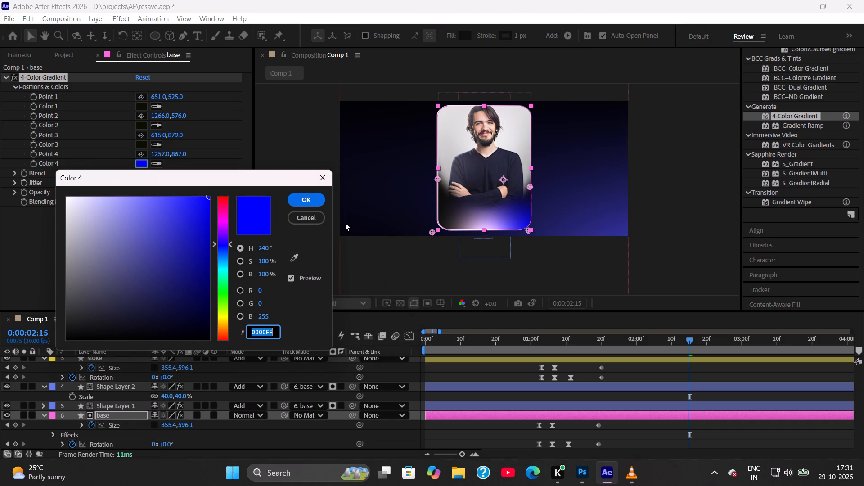
pyautogui.click(226, 220)
pyautogui.click(223, 315)
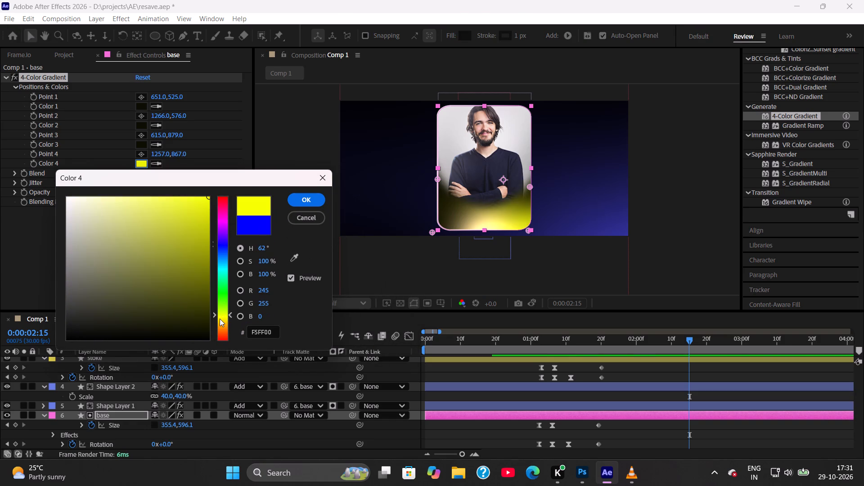
pyautogui.click(217, 288)
pyautogui.click(193, 235)
pyautogui.click(192, 214)
pyautogui.click(191, 210)
pyautogui.moveTo(194, 203); pyautogui.dragTo(234, 184)
pyautogui.click(304, 202)
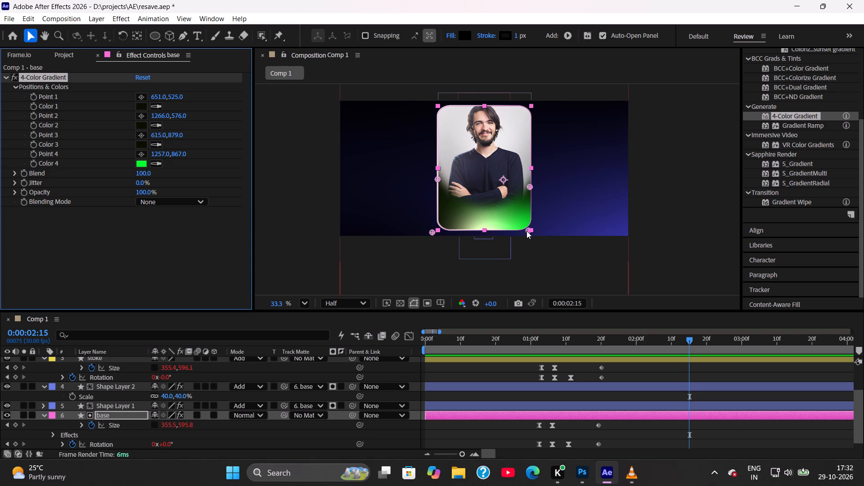
# Move the gradient's green Point 4 outside the panel to about 1578,879 to soften its tint, and save the project.
pyautogui.moveTo(526, 231); pyautogui.dragTo(589, 255)
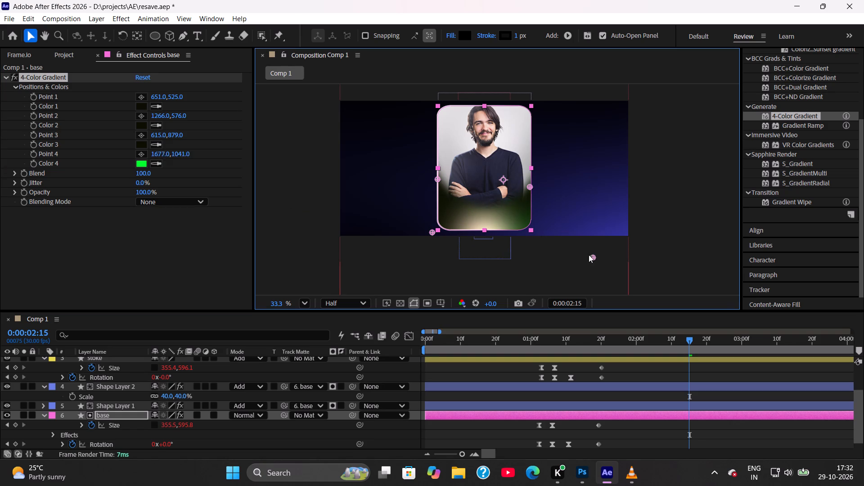
pyautogui.moveTo(589, 255); pyautogui.dragTo(587, 245)
pyautogui.moveTo(587, 245); pyautogui.dragTo(525, 219)
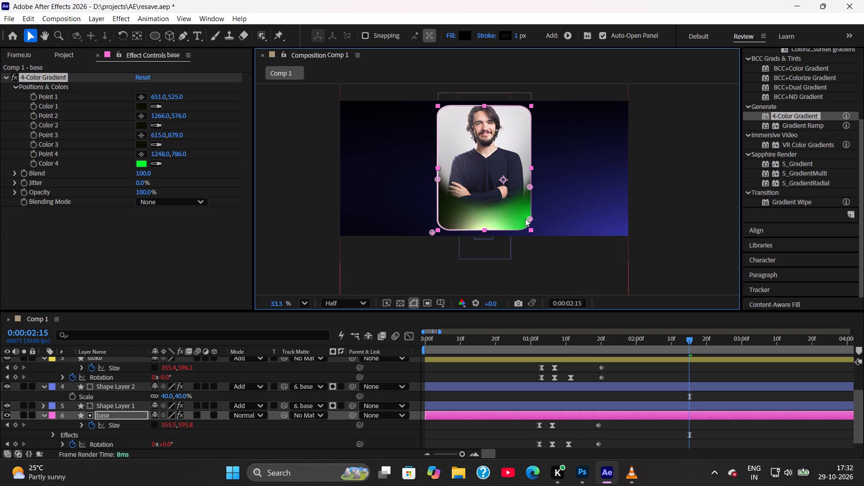
pyautogui.moveTo(525, 219); pyautogui.dragTo(546, 258)
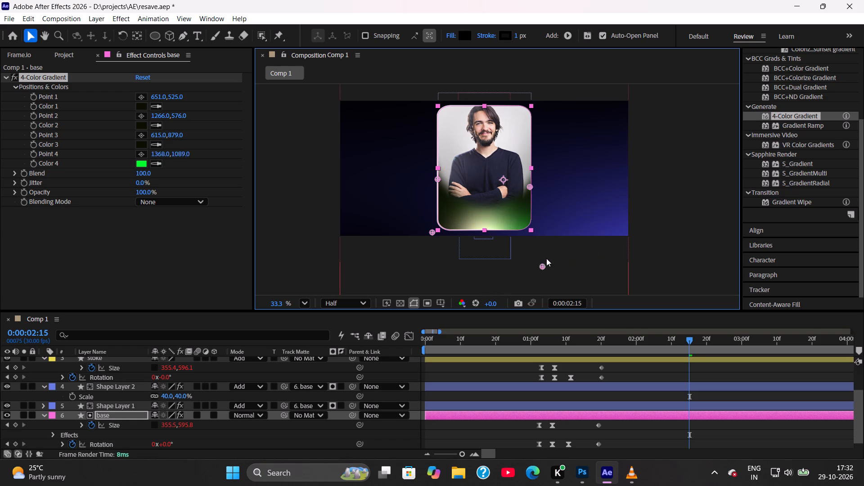
pyautogui.moveTo(546, 258); pyautogui.dragTo(557, 223)
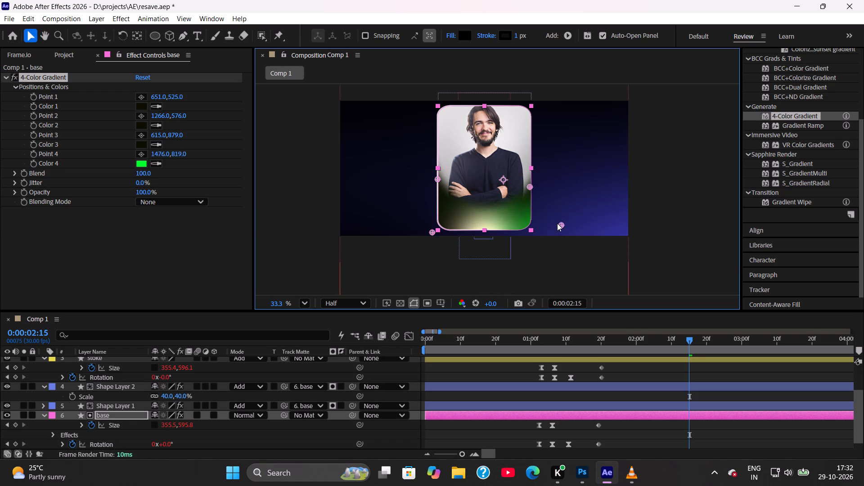
pyautogui.moveTo(557, 223); pyautogui.dragTo(599, 248)
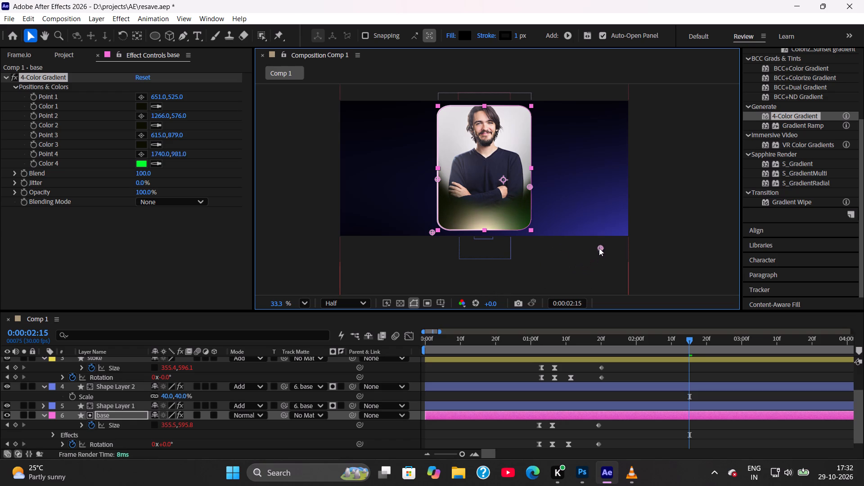
pyautogui.moveTo(599, 248); pyautogui.dragTo(562, 214)
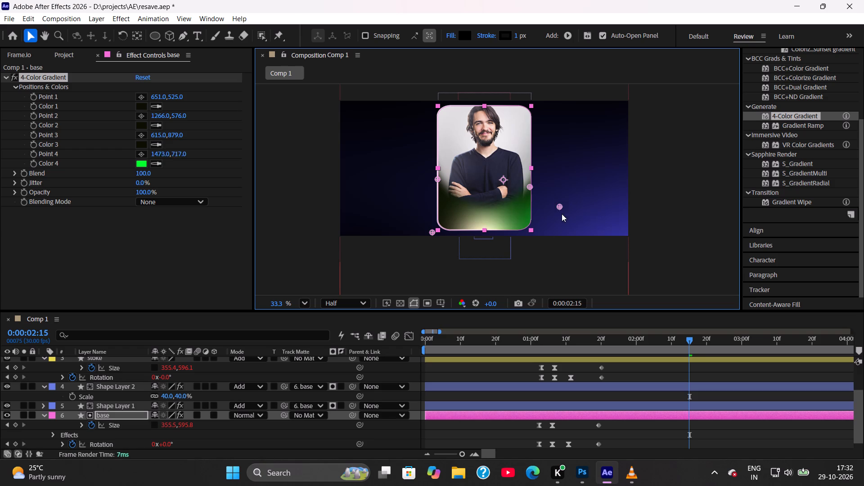
pyautogui.moveTo(562, 214); pyautogui.dragTo(575, 233)
pyautogui.click(203, 267)
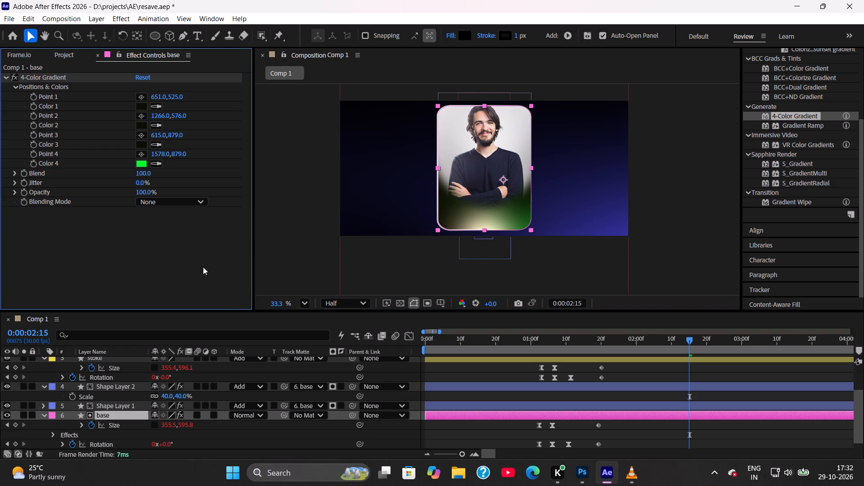
pyautogui.hotkey('ctrl', 's')
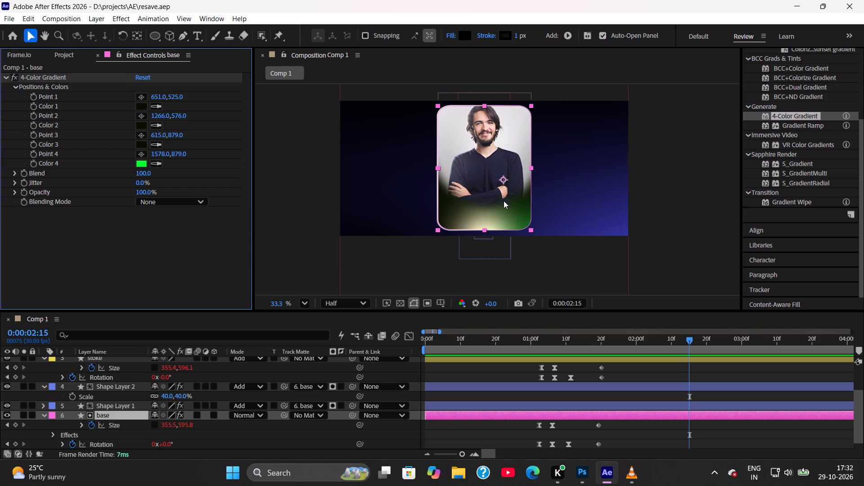
pyautogui.click(447, 374)
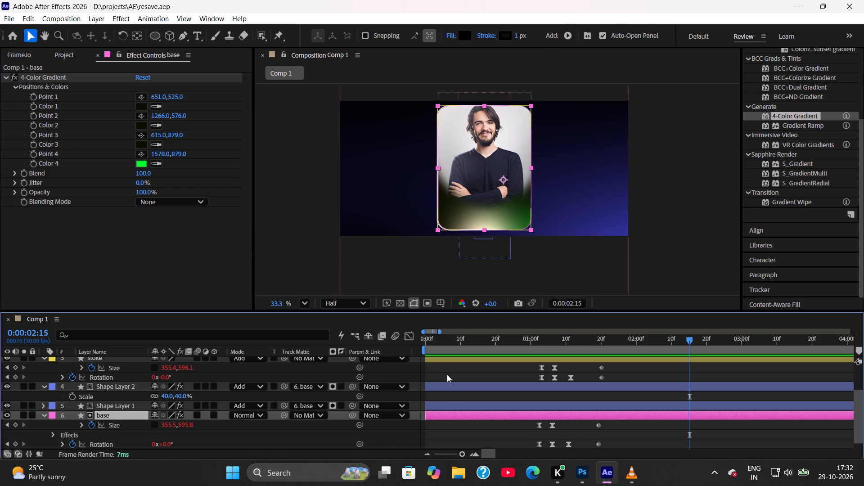
pyautogui.hotkey('ctrl', 's')
# Play back the composition from just before the one-second mark to review the expanding client panel with its gradient base.
pyautogui.scroll(4, 527, 332)
pyautogui.moveTo(522, 347); pyautogui.dragTo(513, 348)
pyautogui.press('space')
pyautogui.press('space')
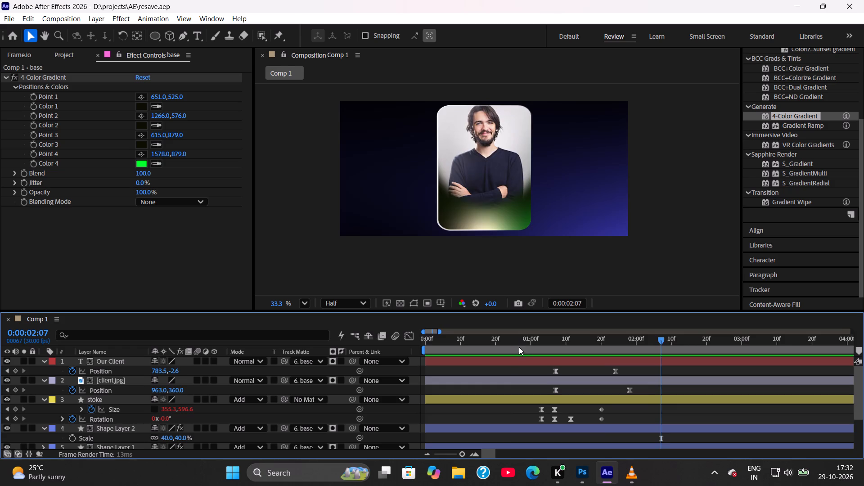
pyautogui.click(519, 347)
pyautogui.press('space')
pyautogui.moveTo(567, 0); pyautogui.dragTo(549, 0, button='right')
pyautogui.moveTo(517, 0); pyautogui.dragTo(509, 0, button='right')
pyautogui.click(495, 0)
pyautogui.press('space')
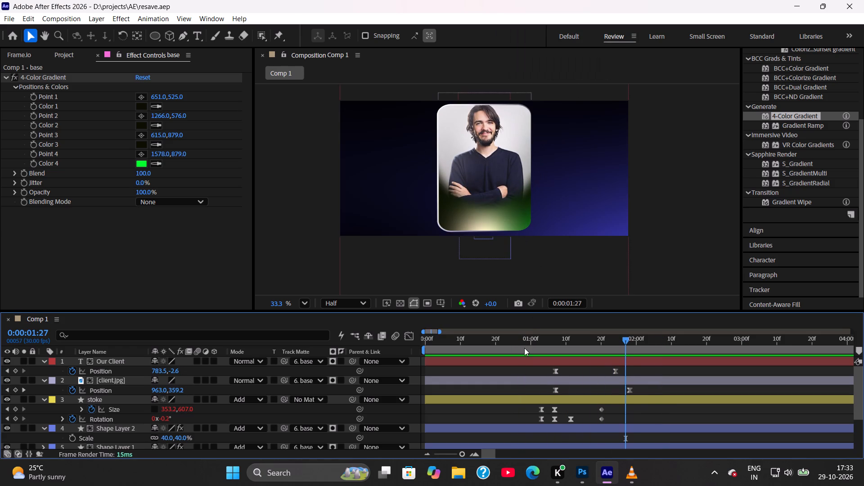